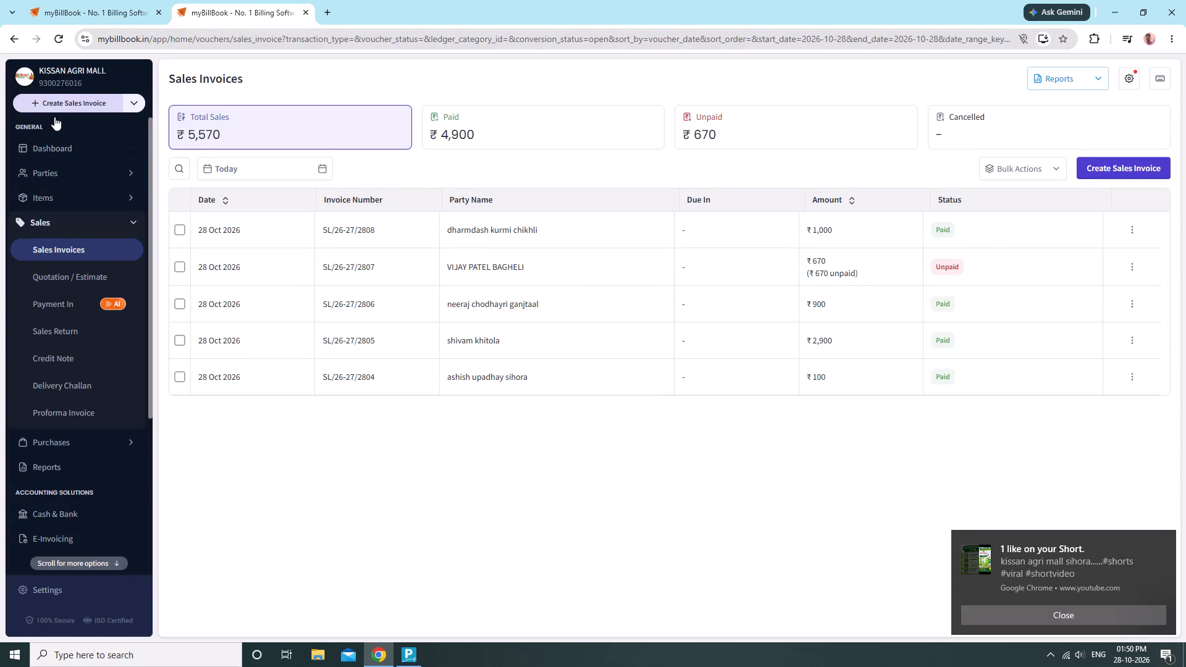
# Start a new sales invoice and add 2 bags of Wheat Seeds Laxmi 303 (20kg) to it.
pyautogui.click(66, 103)
pyautogui.click(346, 330)
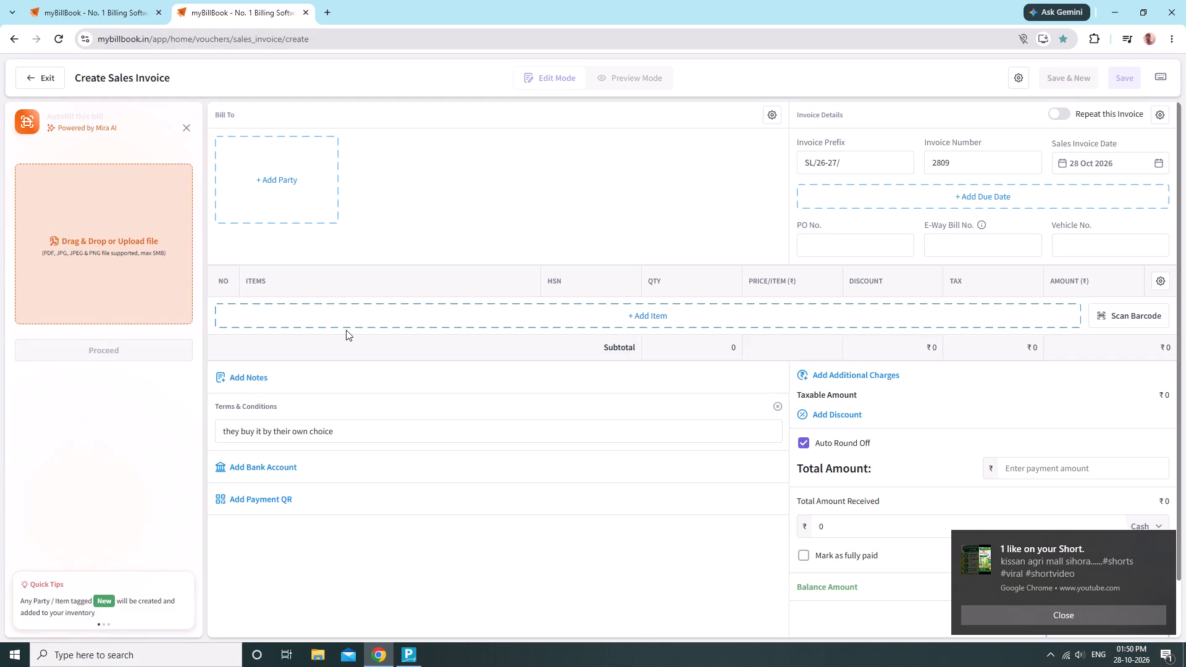
pyautogui.click(352, 322)
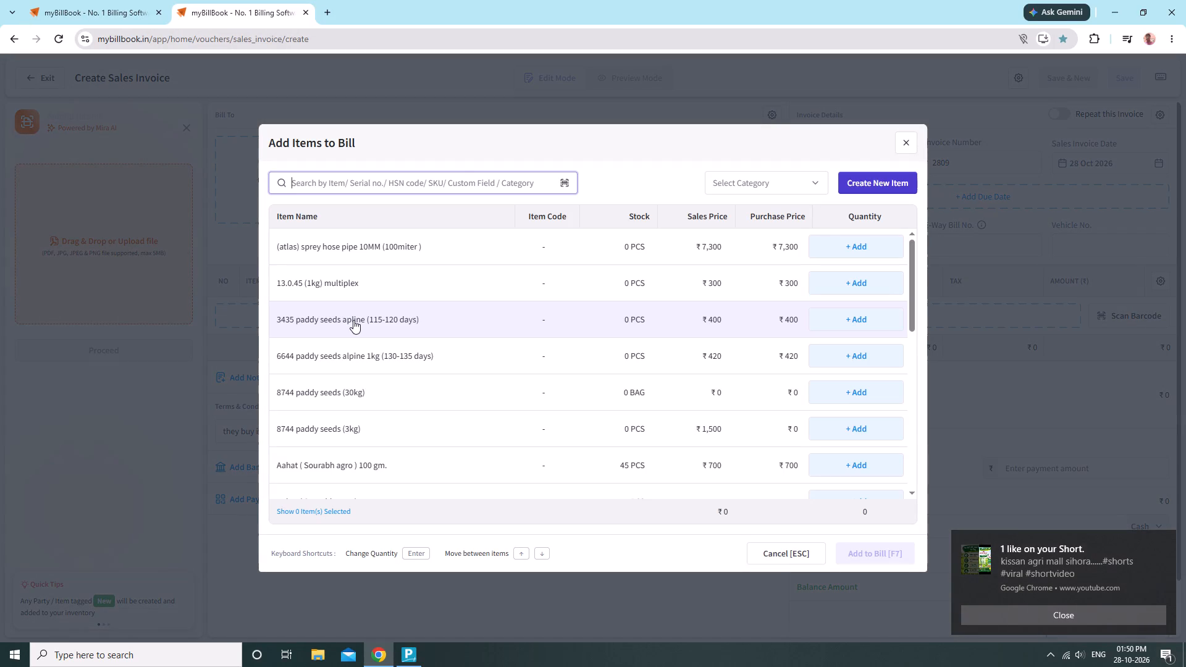
pyautogui.press('l')
pyautogui.write('axmi')
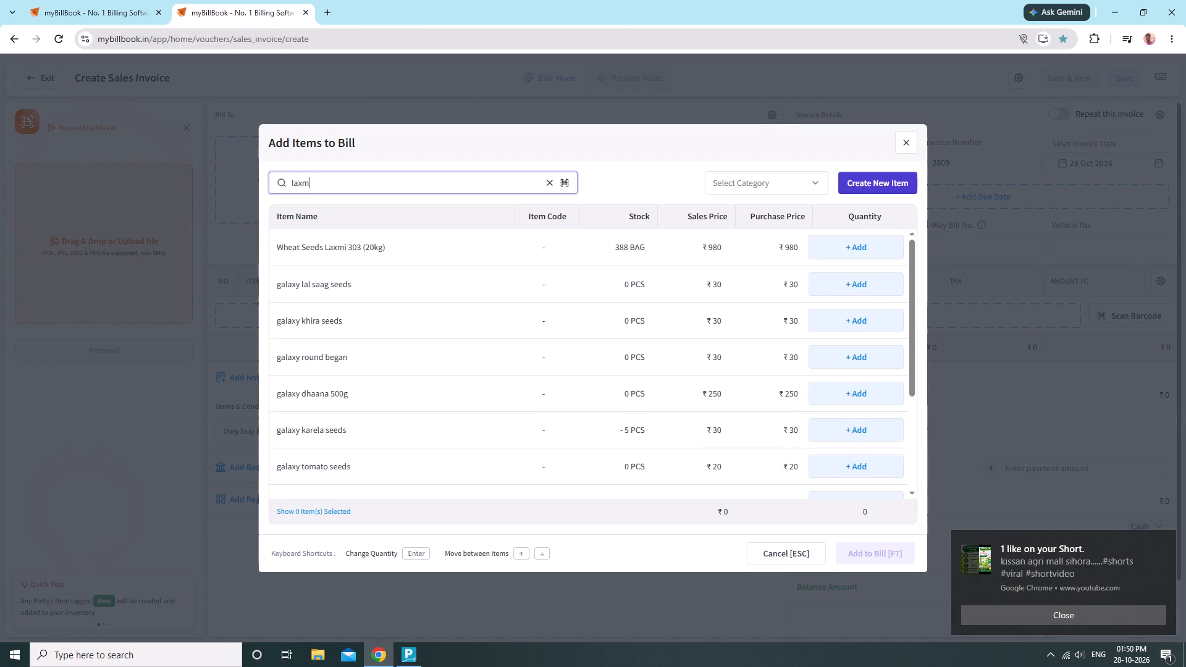
pyautogui.click(833, 257)
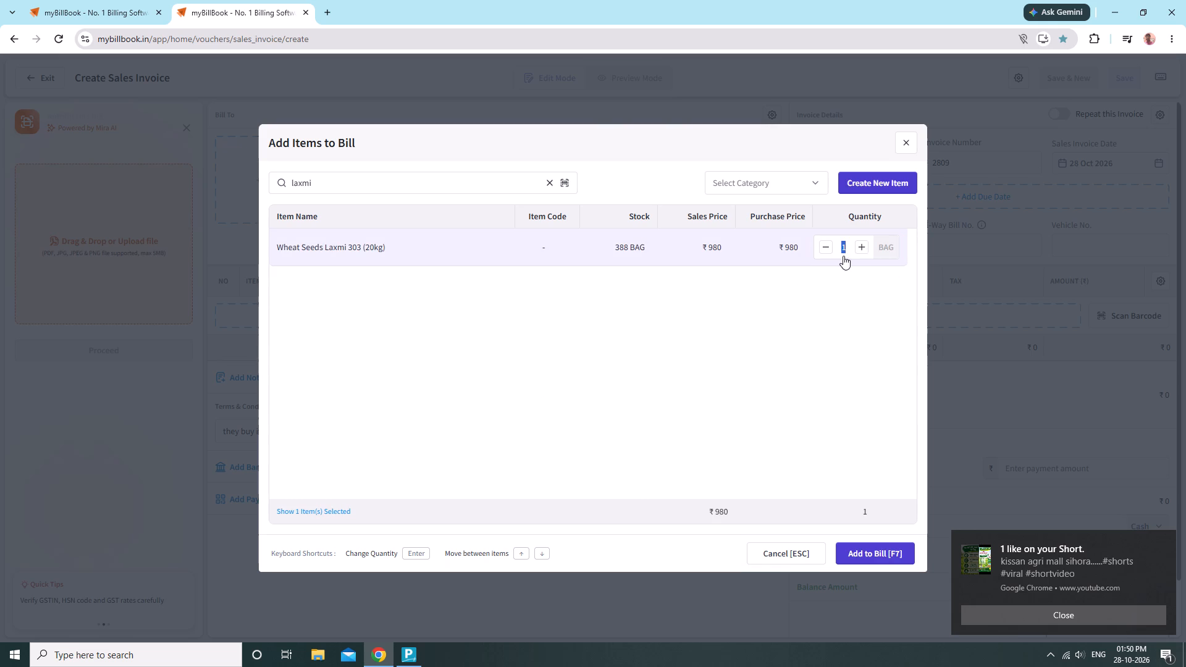
pyautogui.click(863, 247)
pyautogui.click(863, 555)
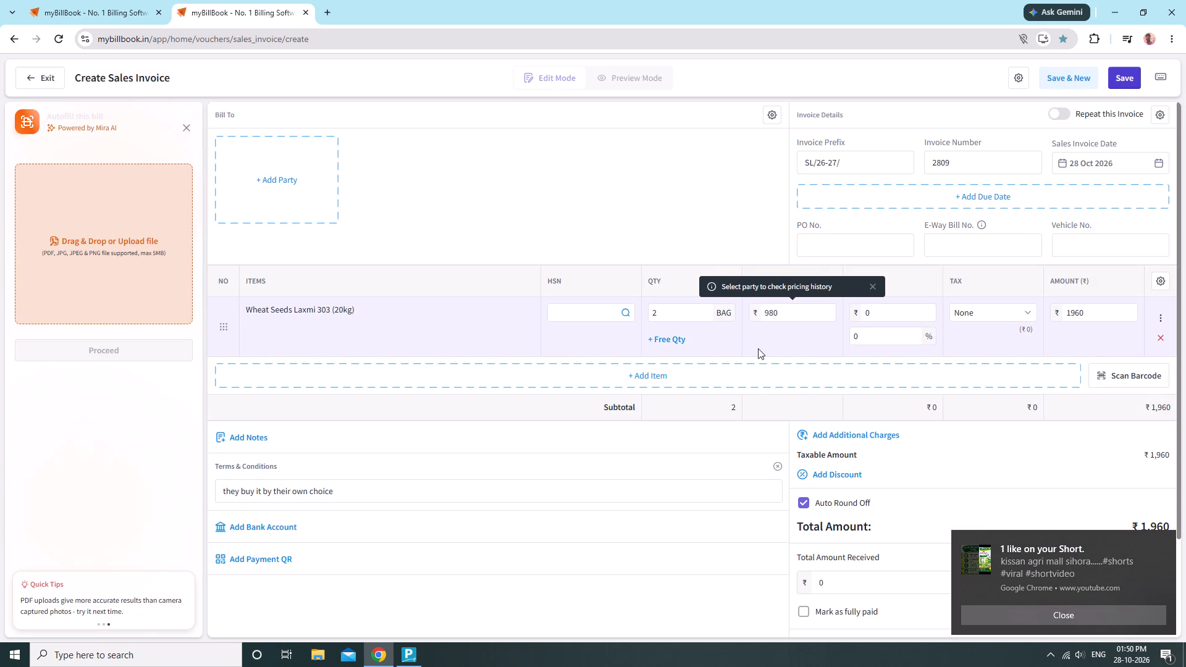
# Set the price per item of Wheat Seeds Laxmi 303 (20kg) to ₹1020.
pyautogui.click(793, 313)
pyautogui.press('BackSpace')
pyautogui.press('BackSpace')
pyautogui.press('BackSpace')
pyautogui.write('1020')
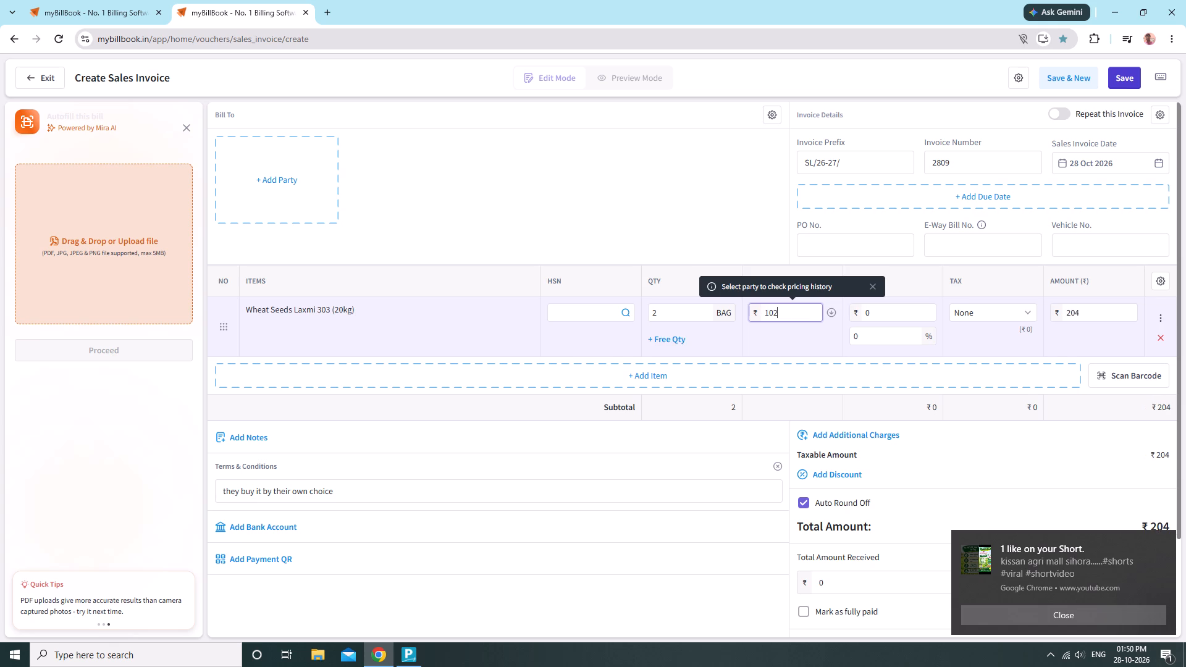
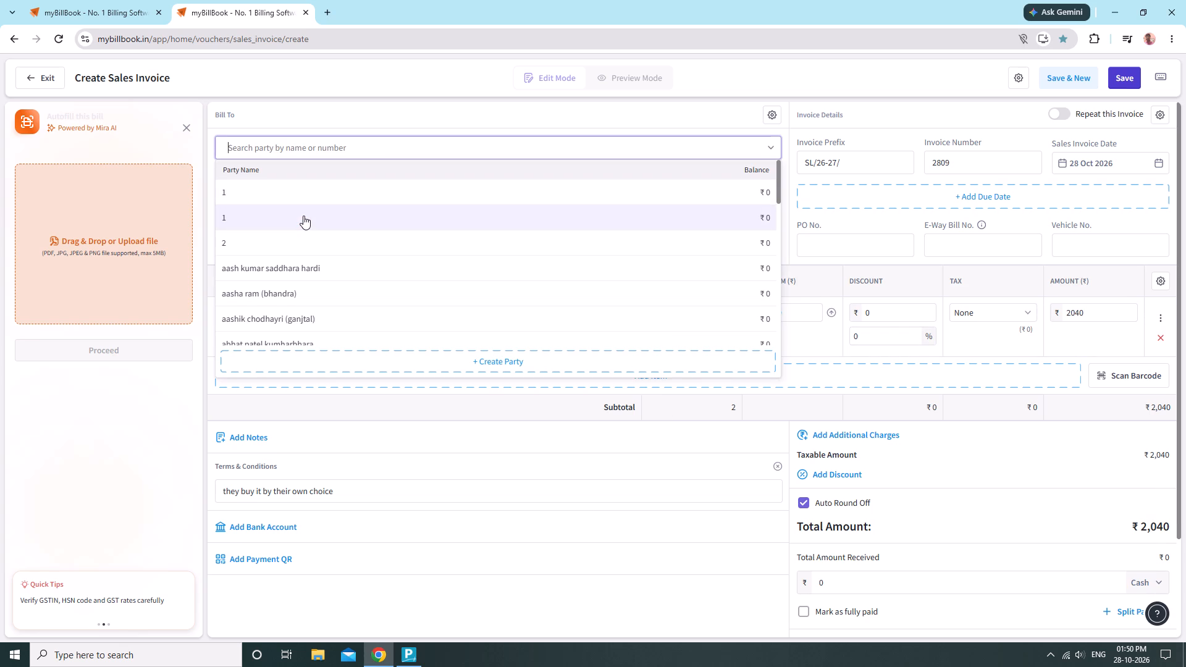
# Search the parties for "govind" and bill the invoice to the matching existing customer from Madai.
pyautogui.write('govind')
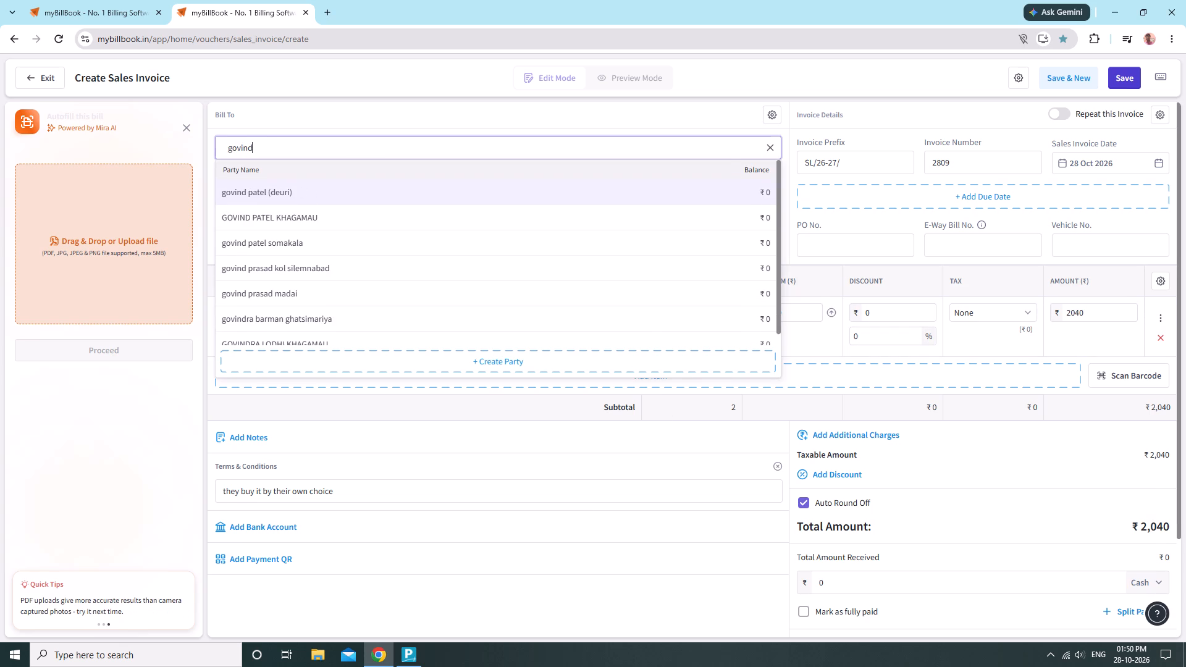
pyautogui.write('ra')
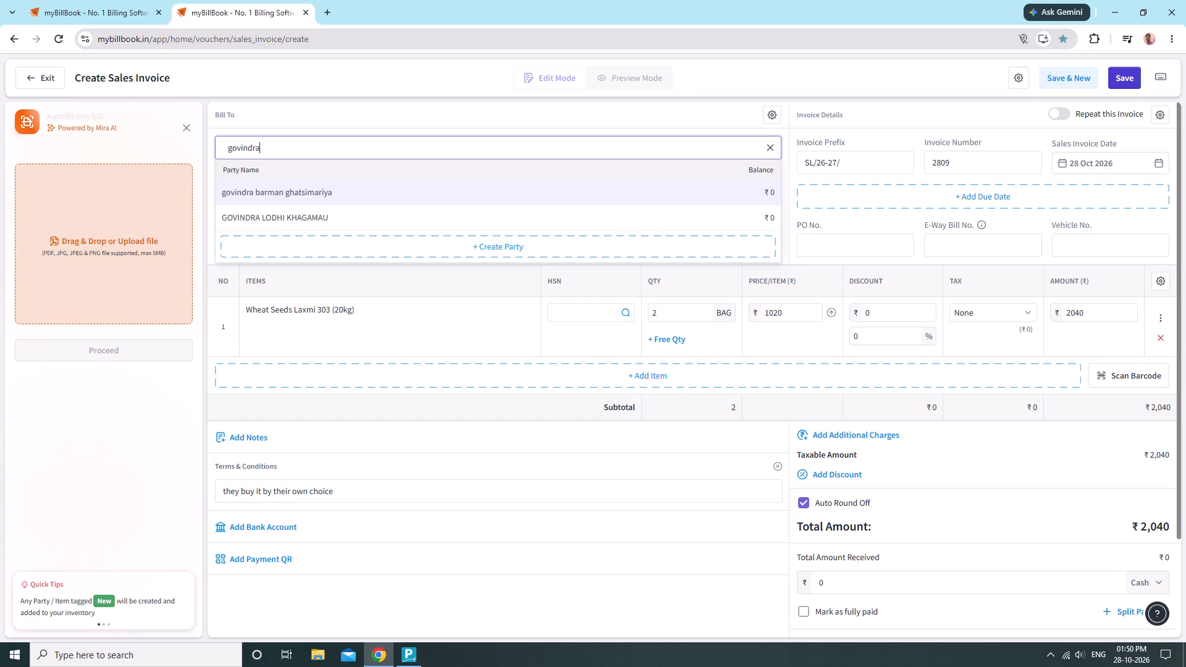
pyautogui.press('BackSpace')
pyautogui.press('BackSpace')
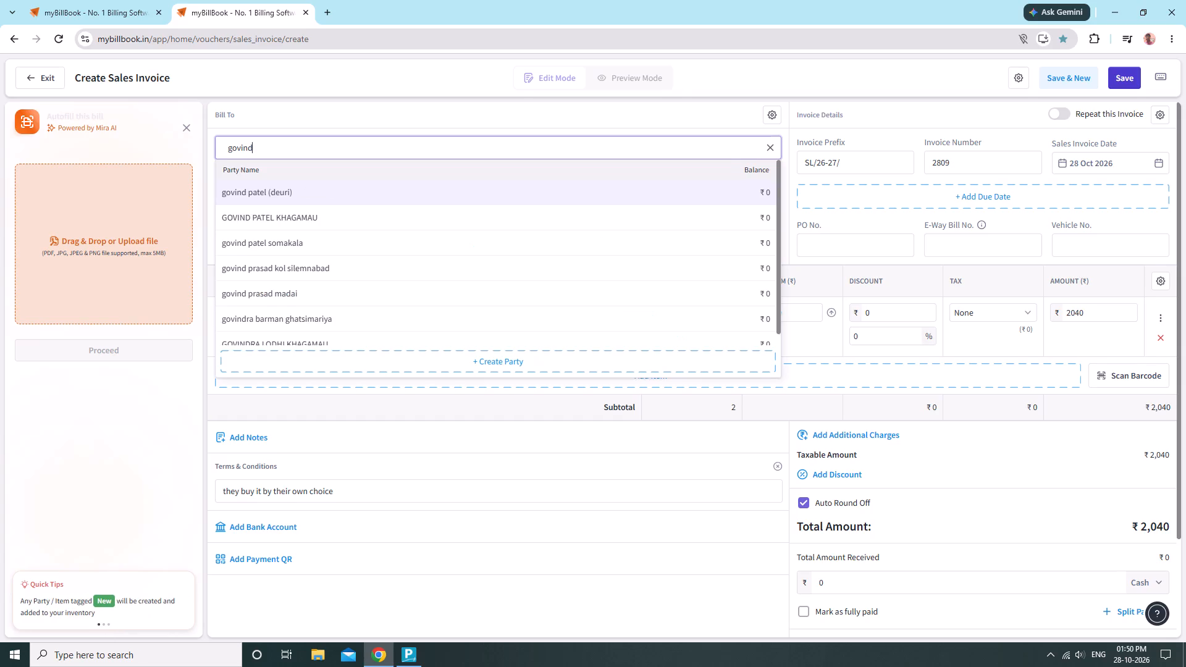
pyautogui.press('space')
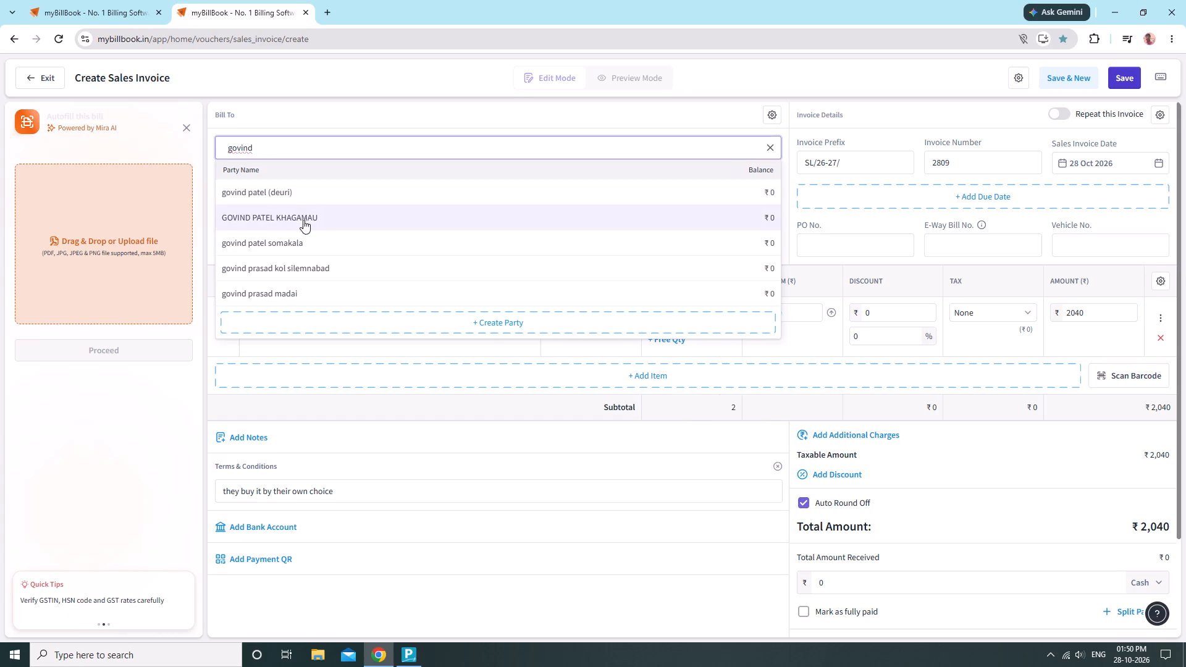
pyautogui.click(301, 296)
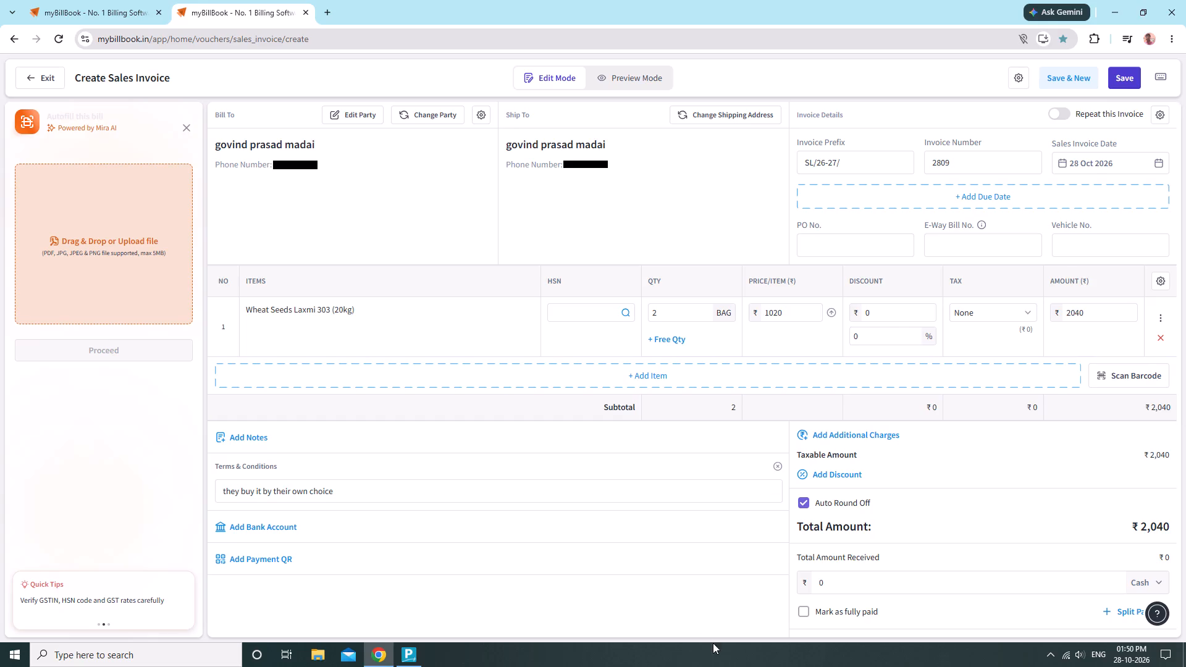
# Mark the invoice as fully paid in cash and save it.
pyautogui.scroll(-2, 830, 560)
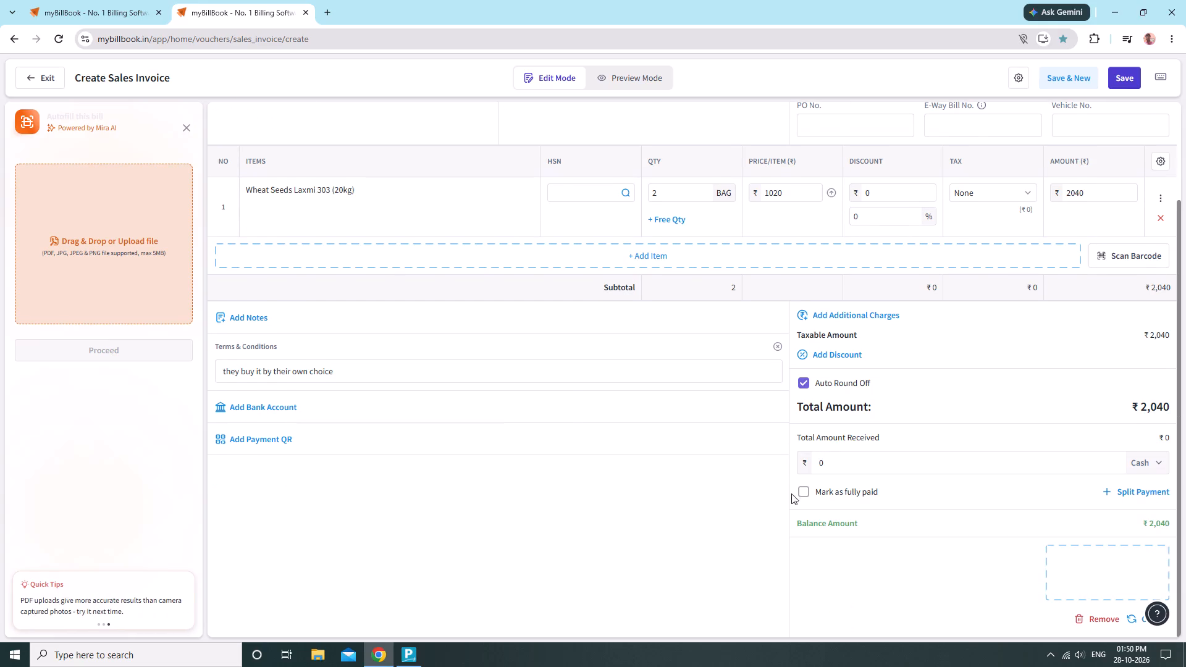
pyautogui.click(810, 486)
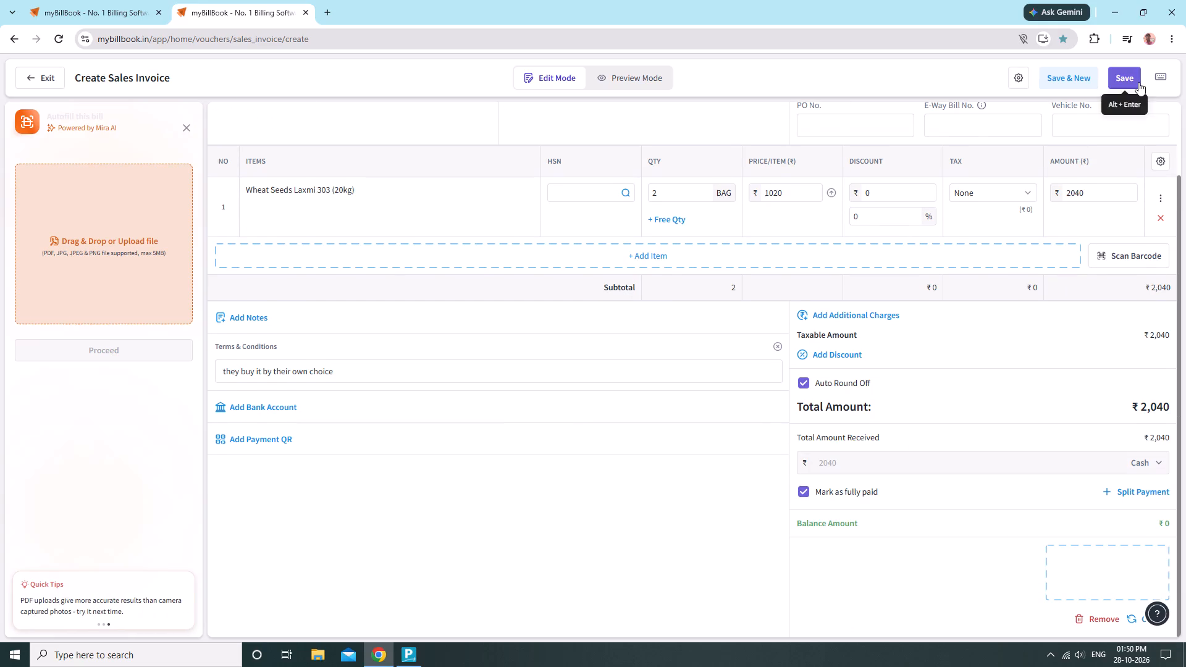
pyautogui.click(1138, 82)
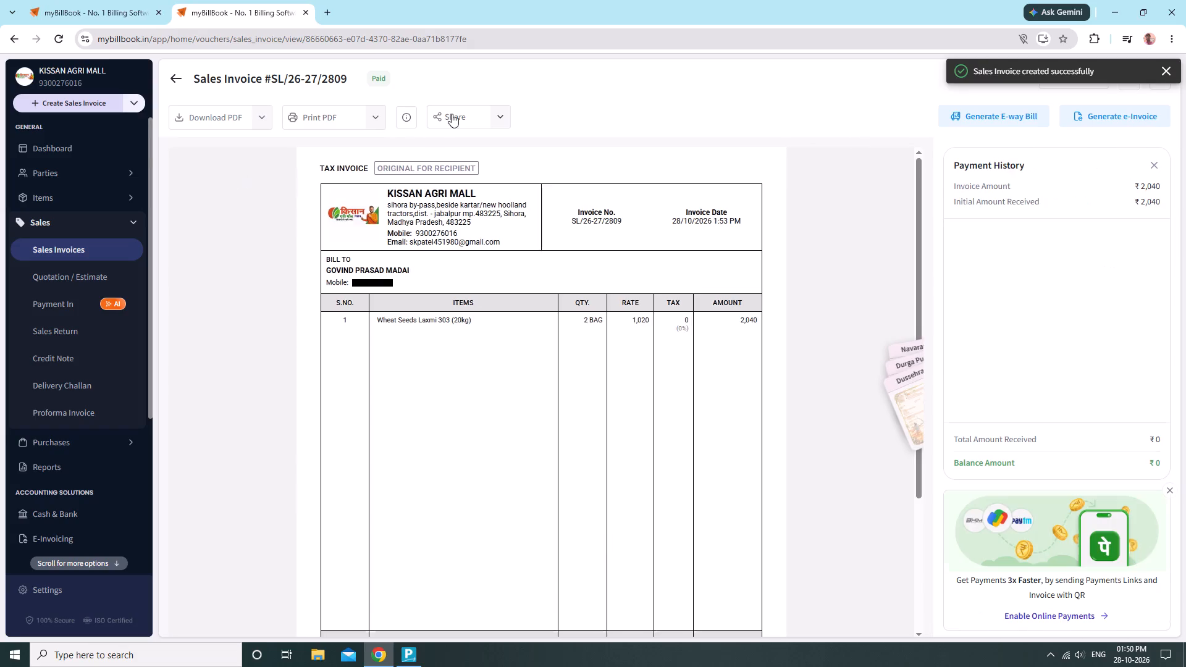
# Print one black-and-white copy of the saved invoice on the HP Smart Tank 530 printer.
pyautogui.click(324, 115)
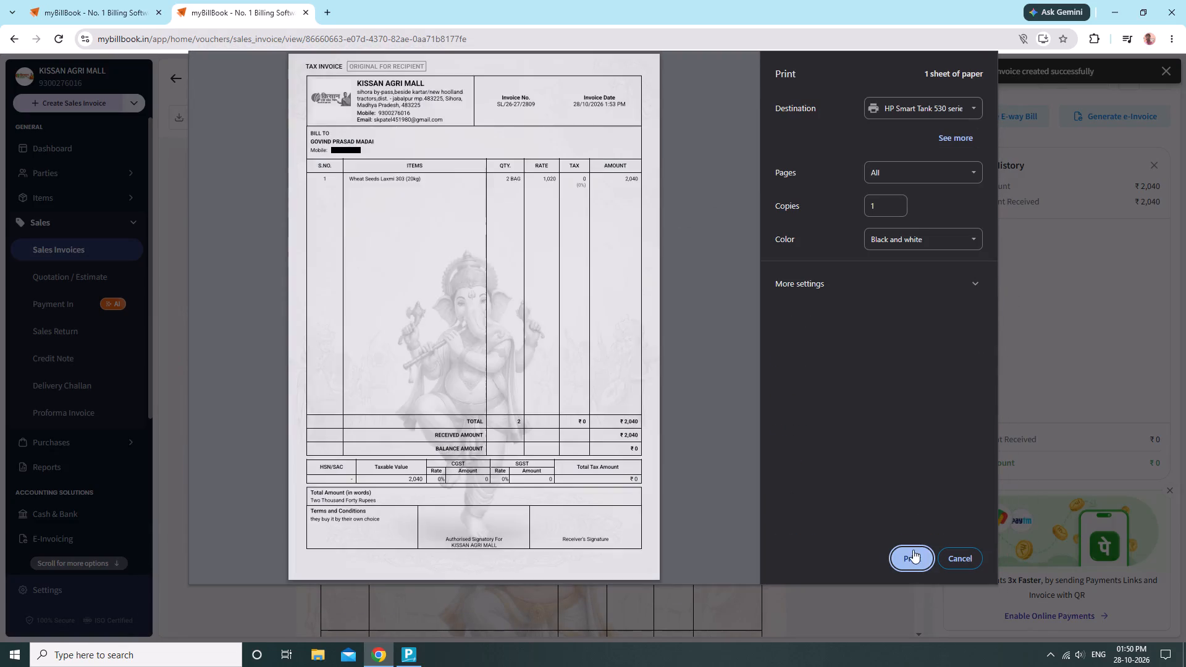
pyautogui.click(914, 558)
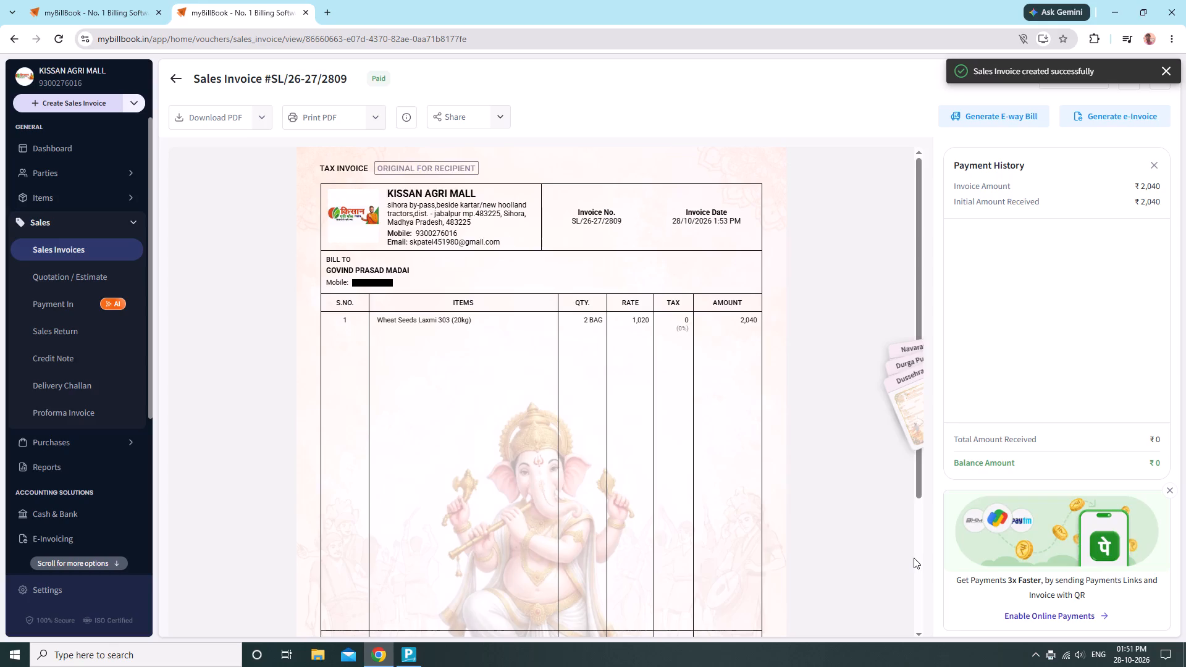
# From the sales invoice list in a new browser tab, edit invoice SL/26-27/2809, adding a ₹40 after-tax discount, and update it.
pyautogui.click(162, 10)
pyautogui.click(176, 10)
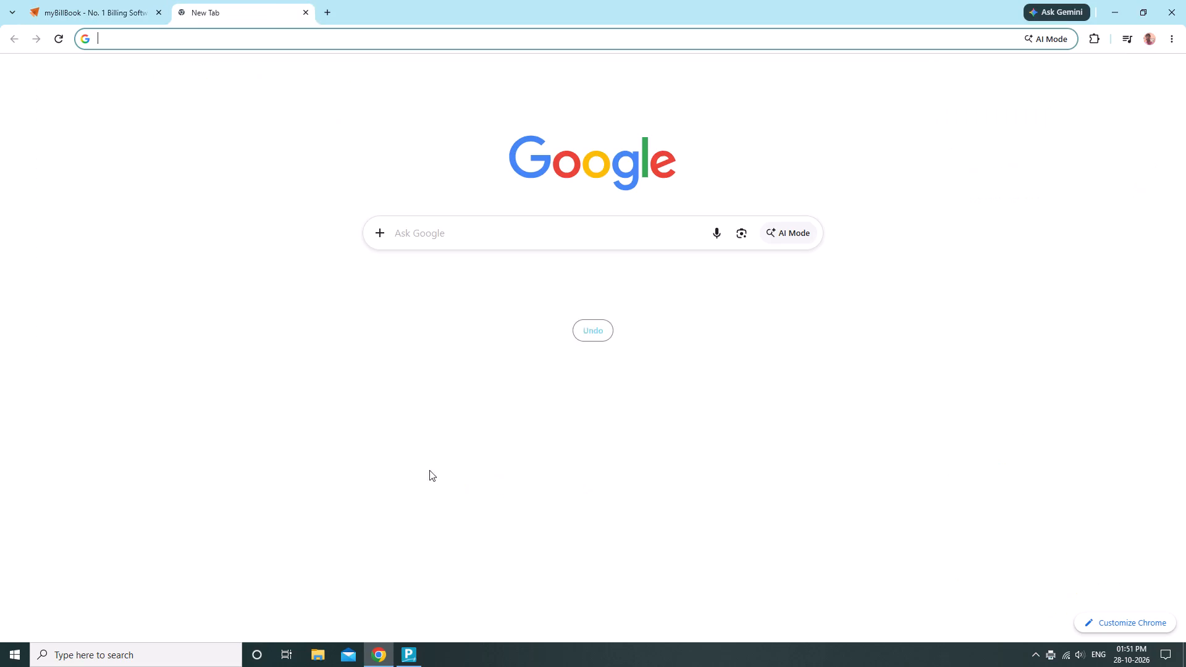
pyautogui.click(505, 342)
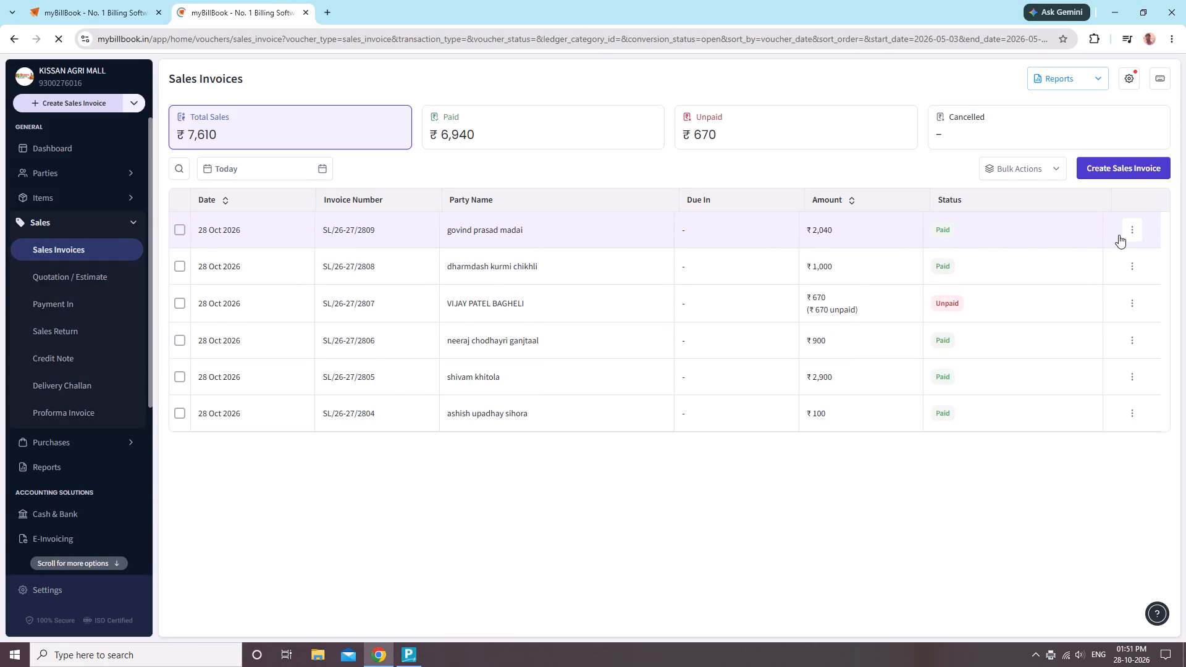
pyautogui.click(1123, 235)
pyautogui.click(1108, 251)
pyautogui.scroll(-6, 763, 538)
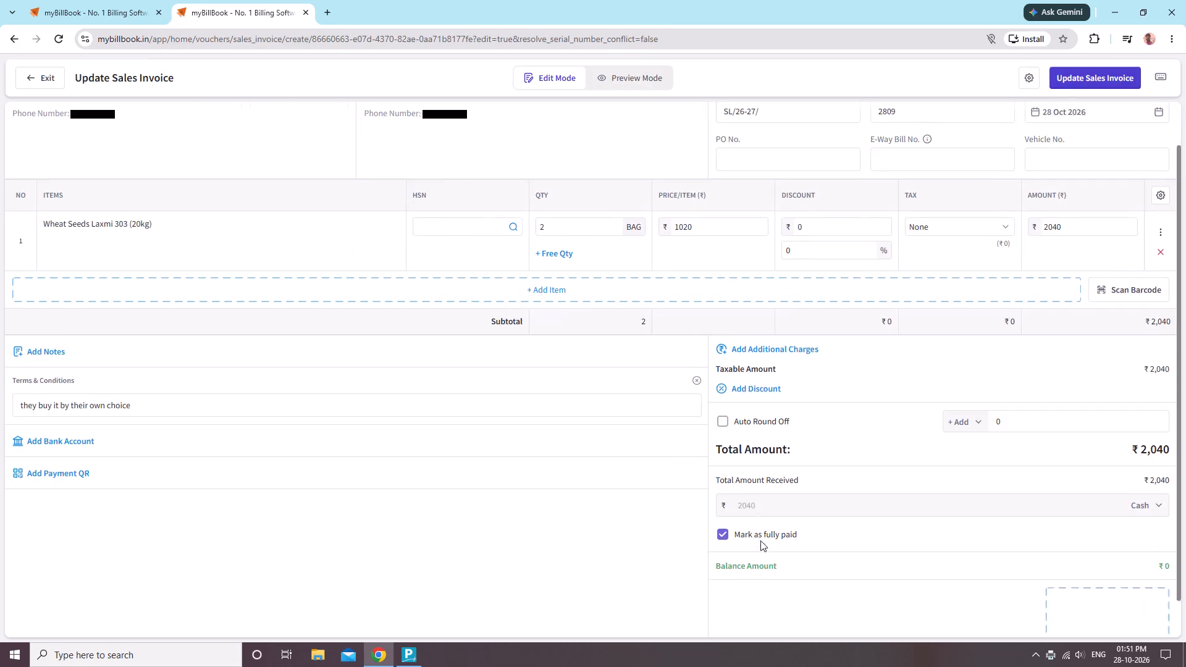
pyautogui.click(752, 345)
pyautogui.click(1083, 350)
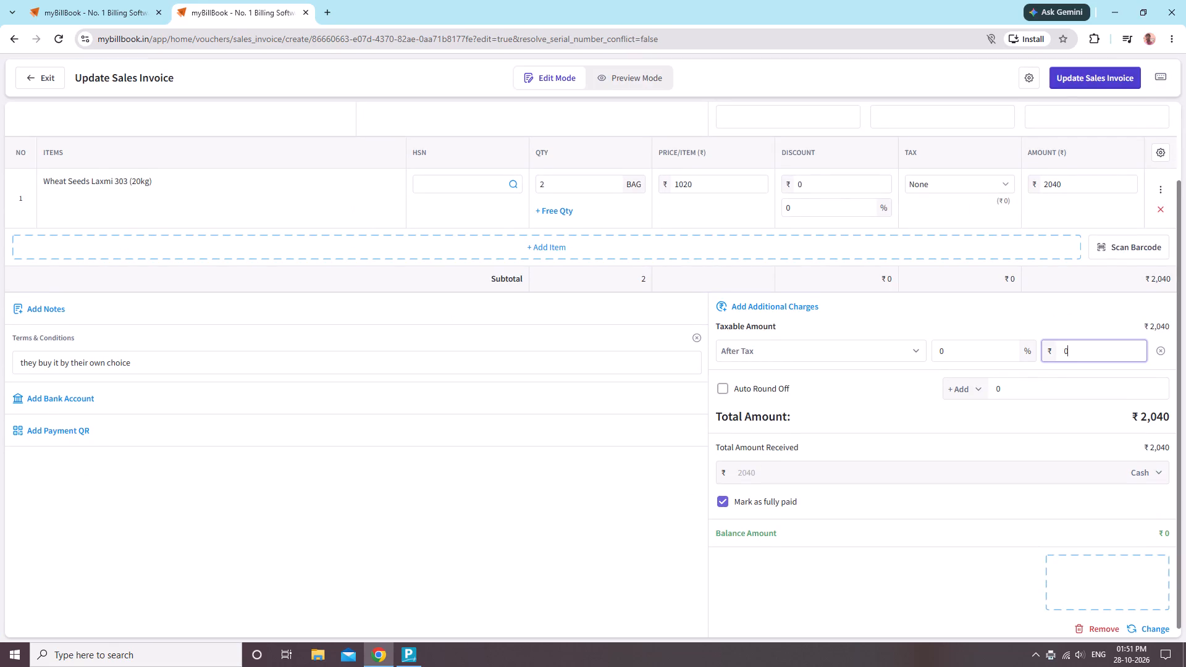
pyautogui.write('40')
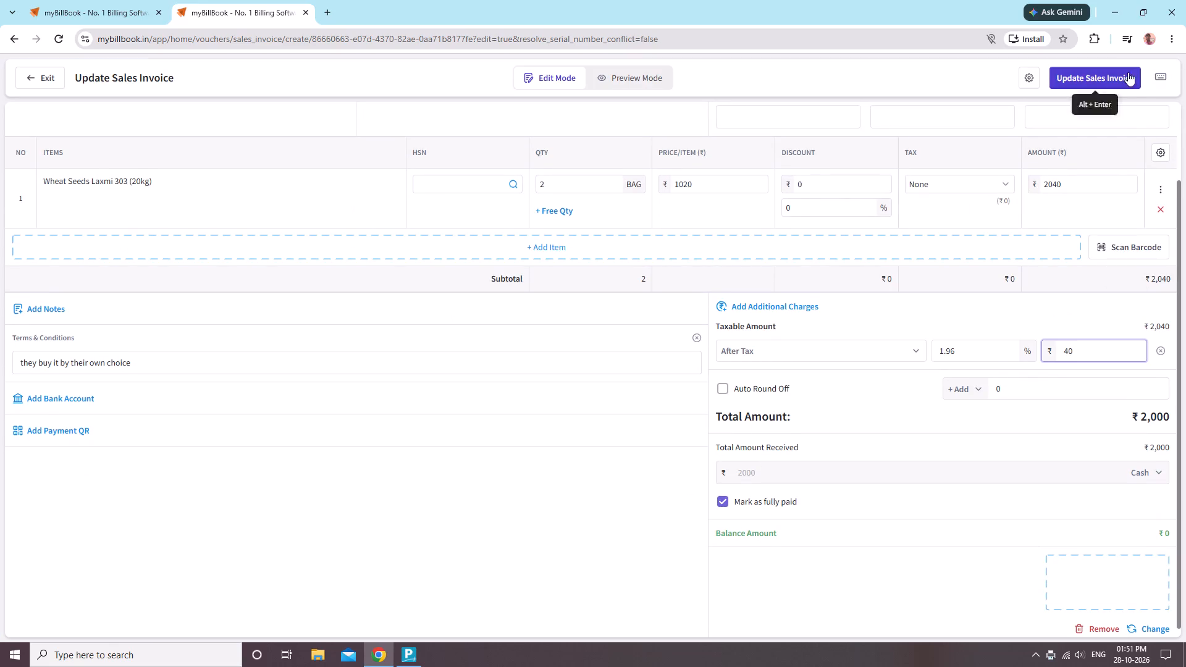
pyautogui.click(1127, 82)
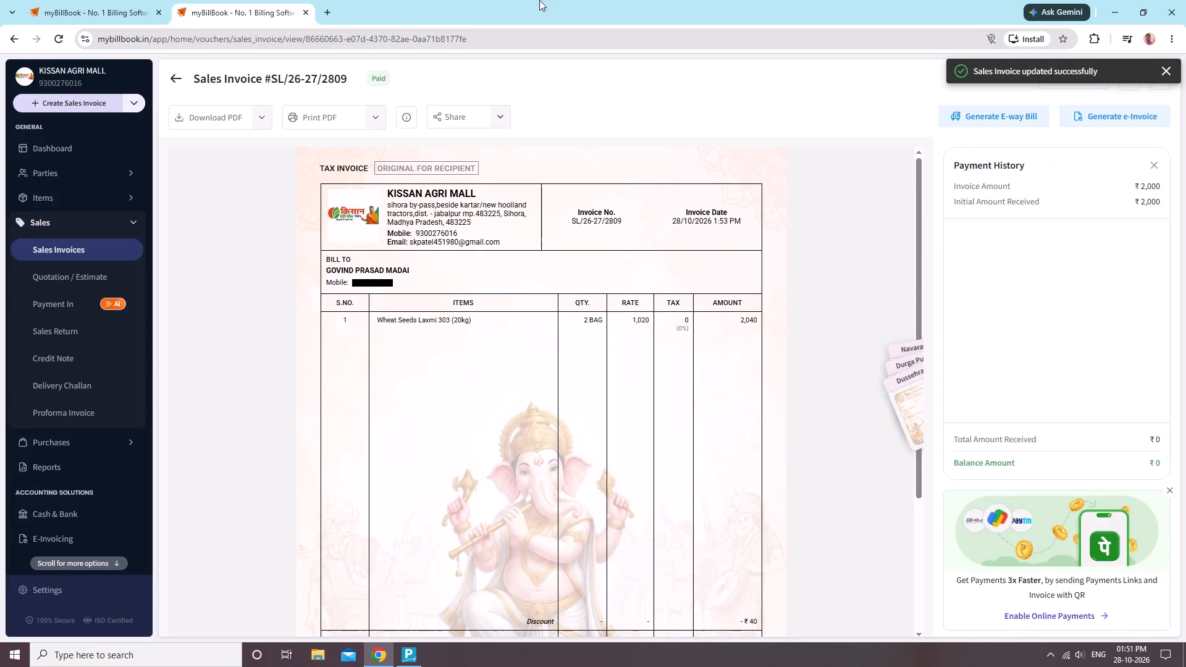
# Close the older browser tab that still shows invoice SL/26-27/2809 without the discount.
pyautogui.click(88, 5)
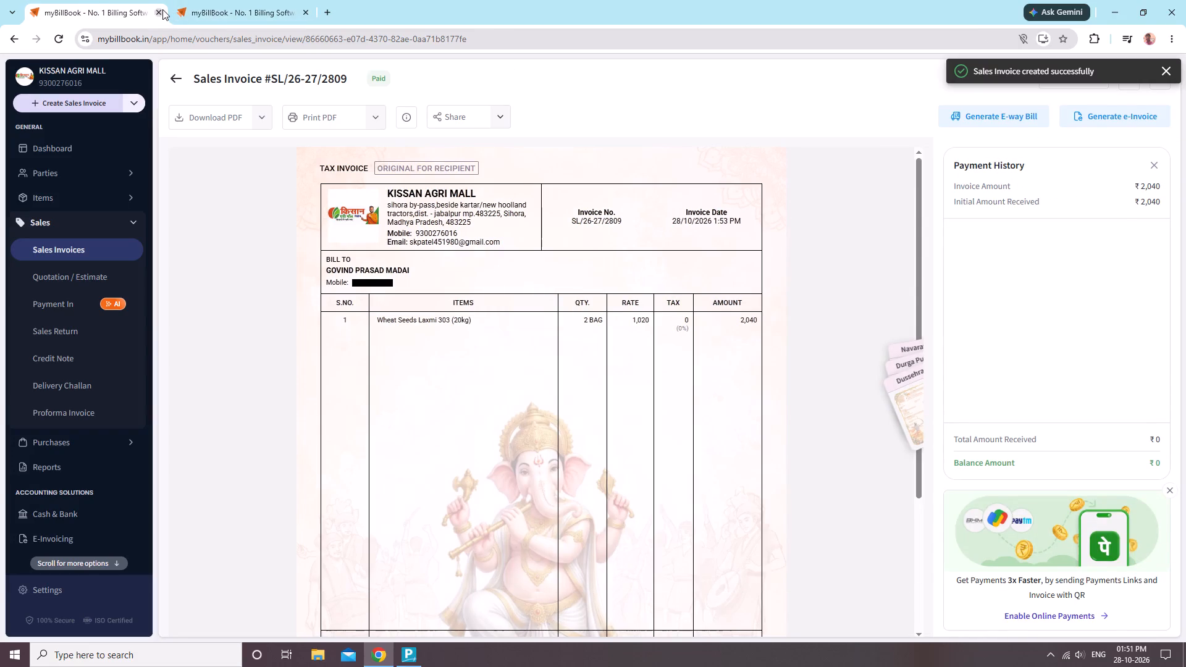
pyautogui.click(162, 9)
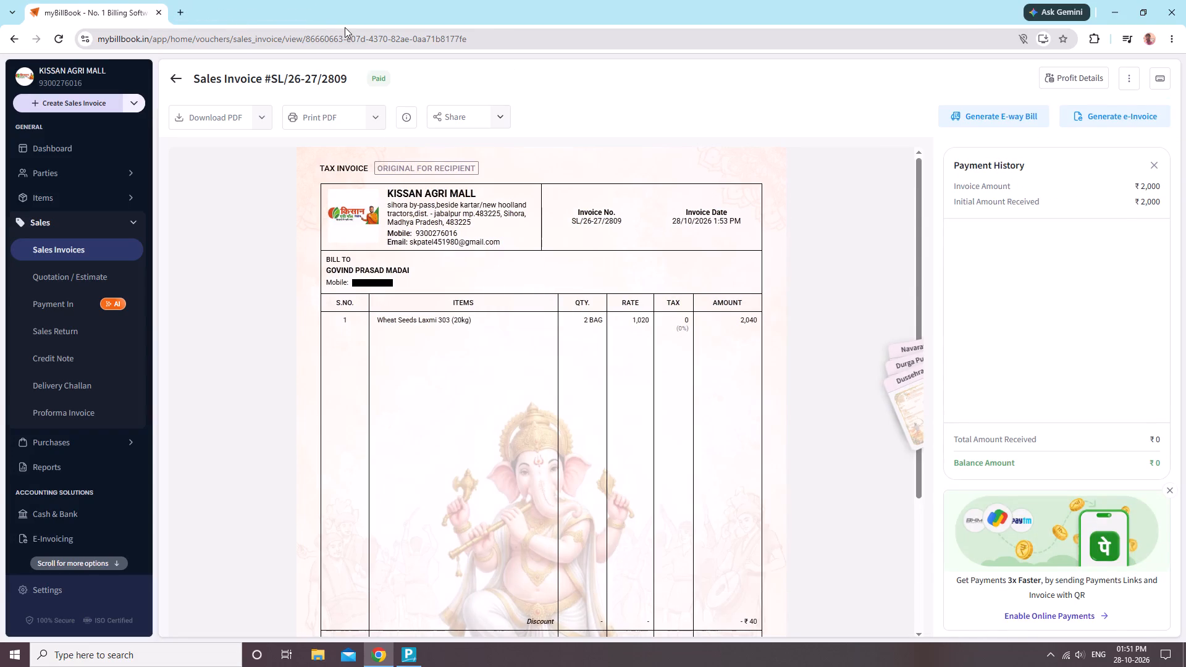
# Show the sales invoices list filtered to today's date.
pyautogui.click(54, 214)
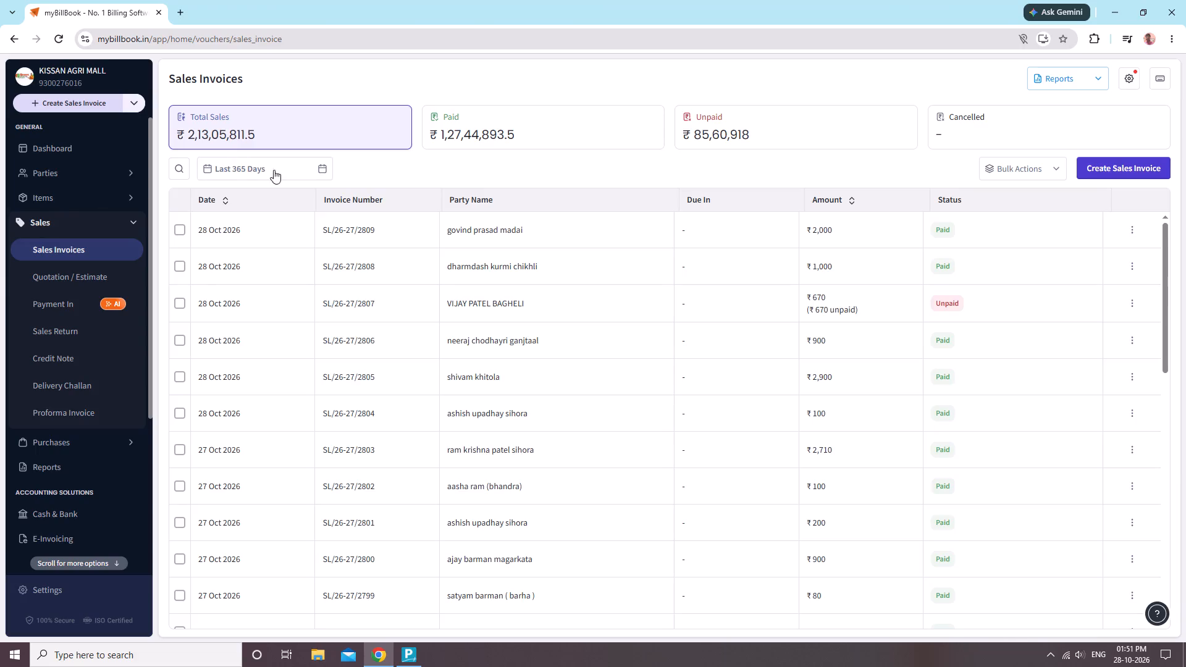
pyautogui.click(253, 169)
pyautogui.click(254, 206)
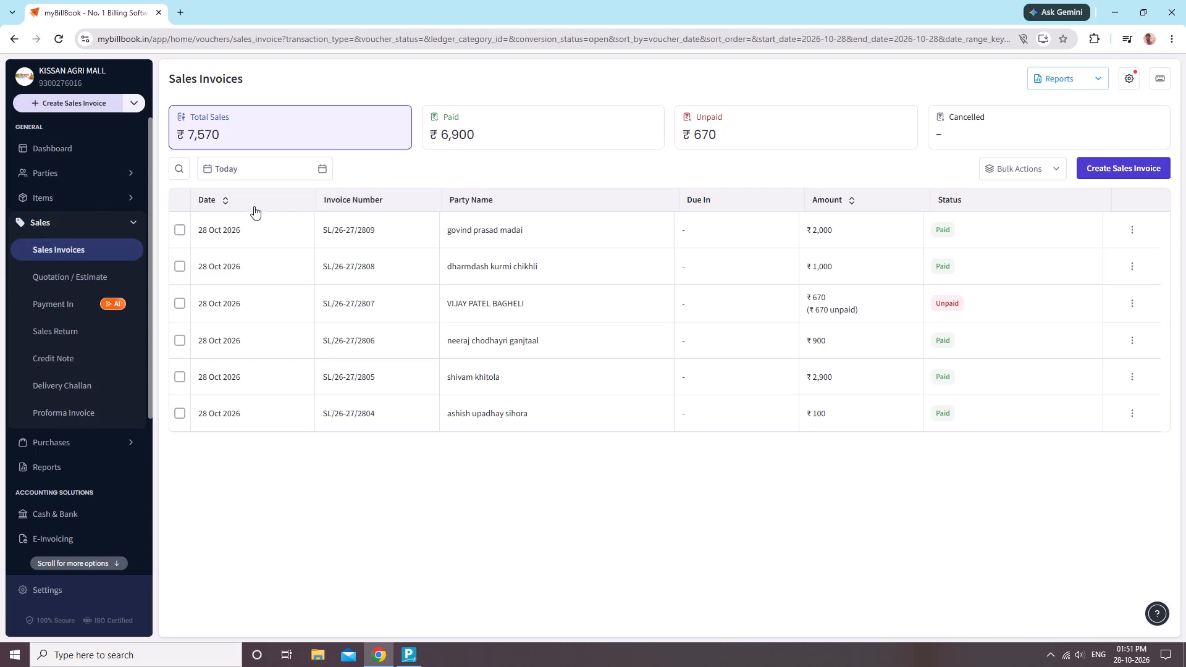
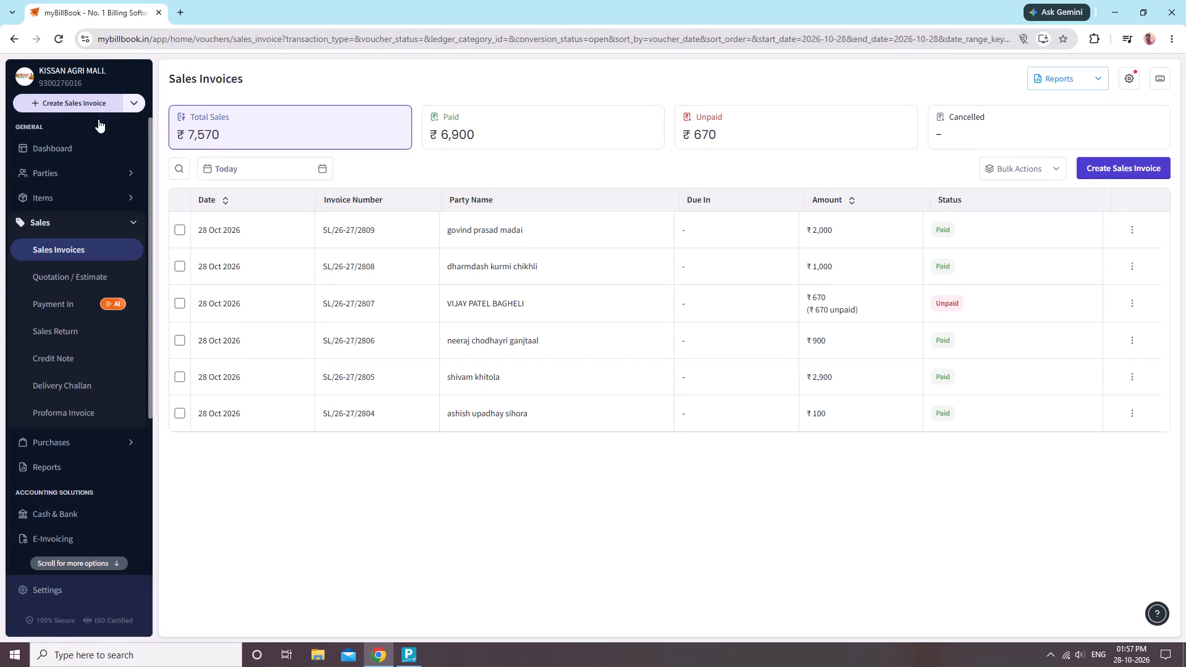
# Start a new sales invoice, search its item list for "gly" to check stock and prices, and close the list without adding anything.
pyautogui.click(70, 104)
pyautogui.click(420, 320)
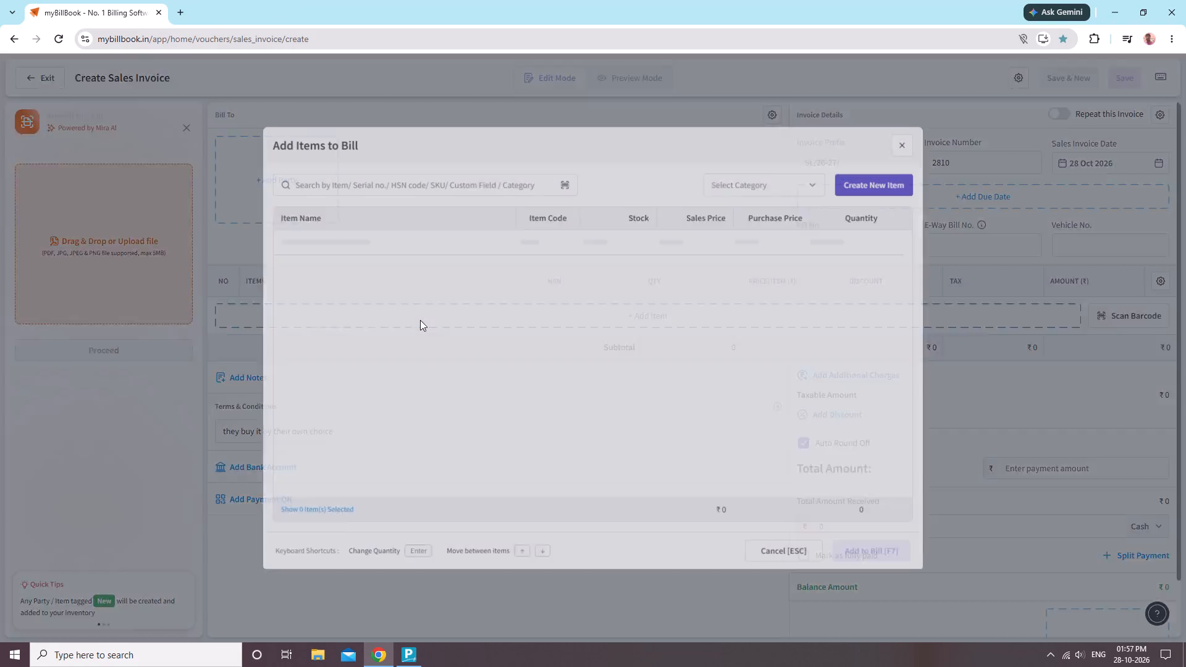
pyautogui.write('gy')
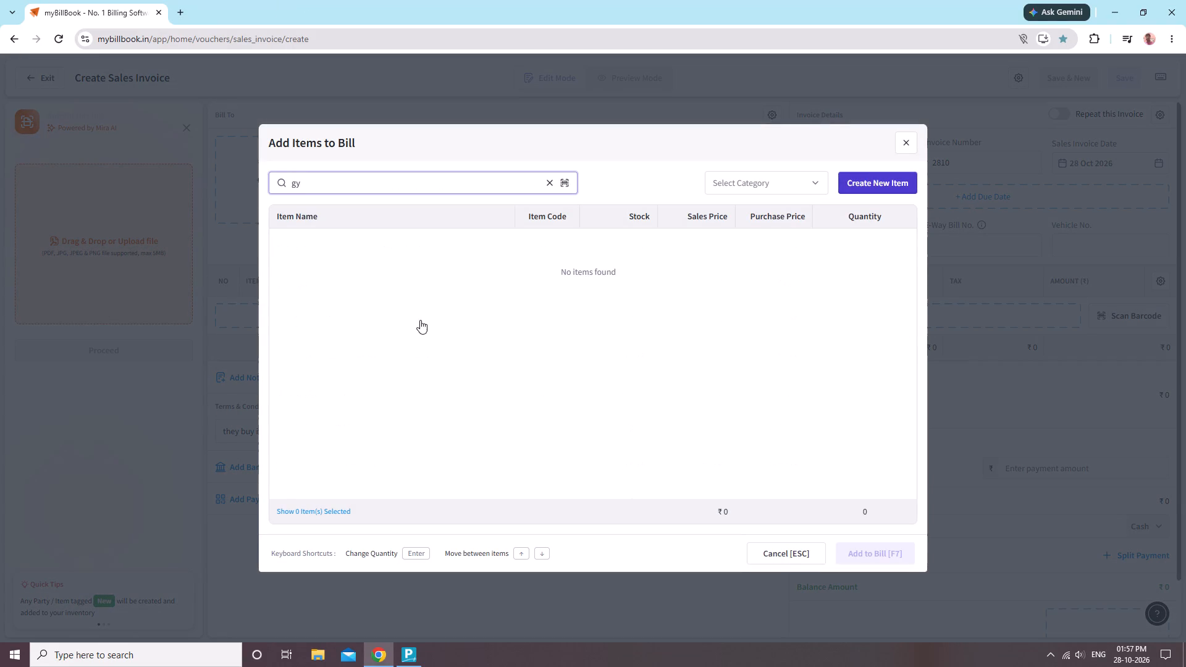
pyautogui.press('l')
pyautogui.press('BackSpace')
pyautogui.press('BackSpace')
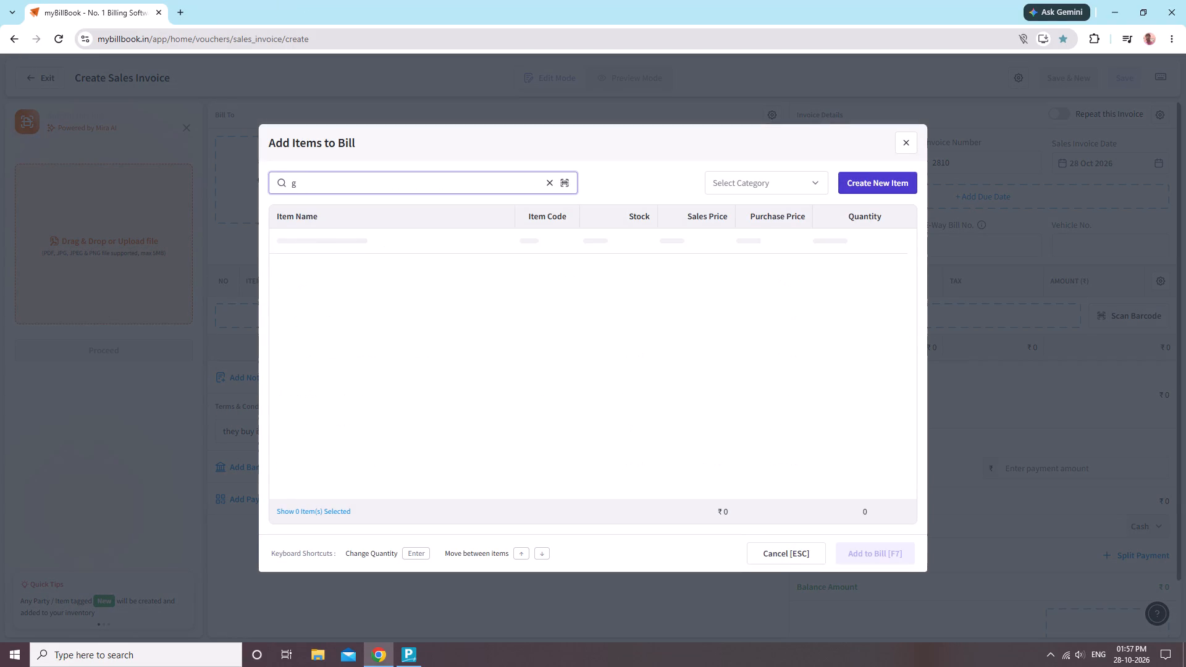
pyautogui.write('ly')
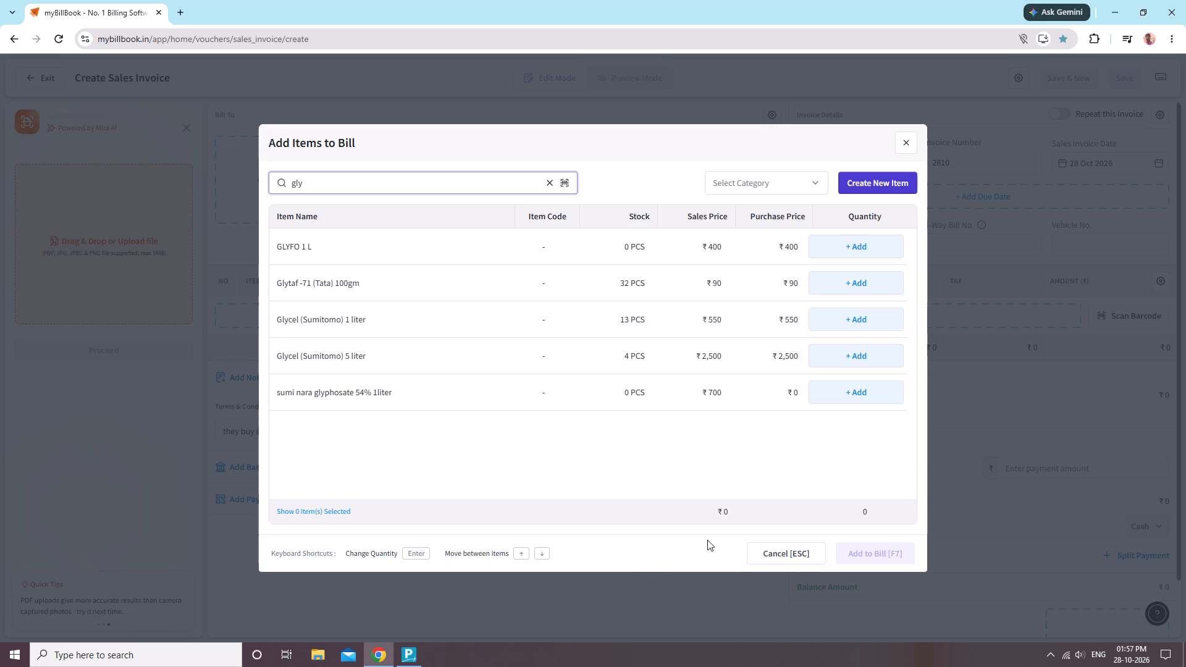
pyautogui.click(775, 558)
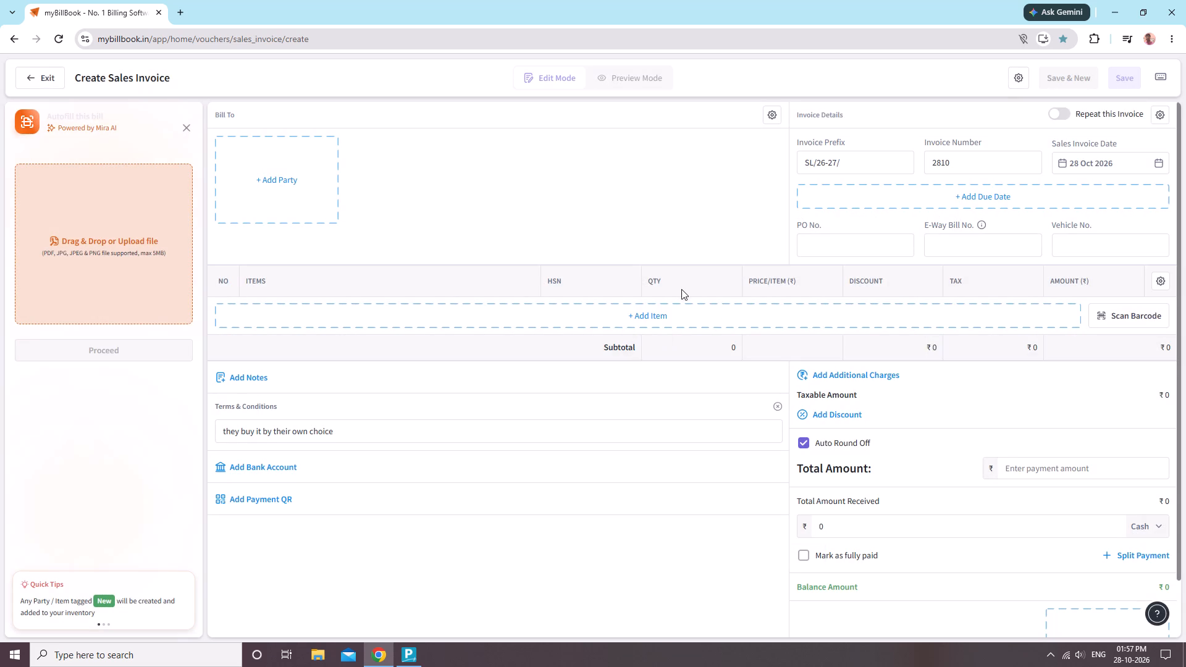
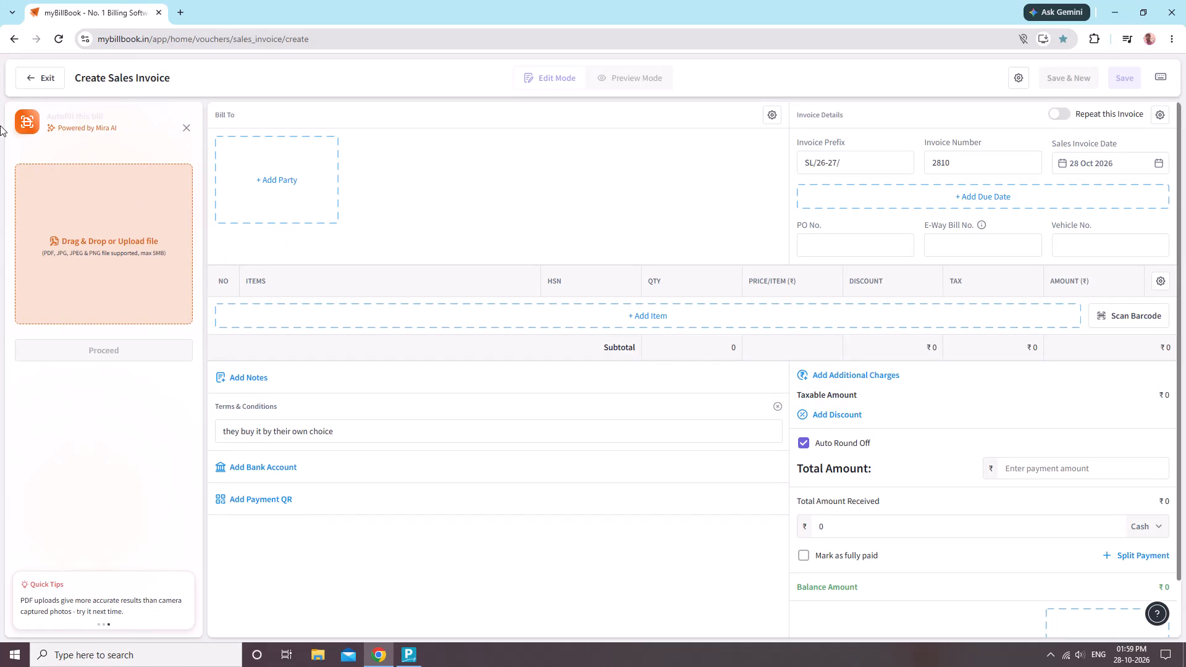
# Leave the empty sales invoice and search the items inventory for "wheat".
pyautogui.click(7, 38)
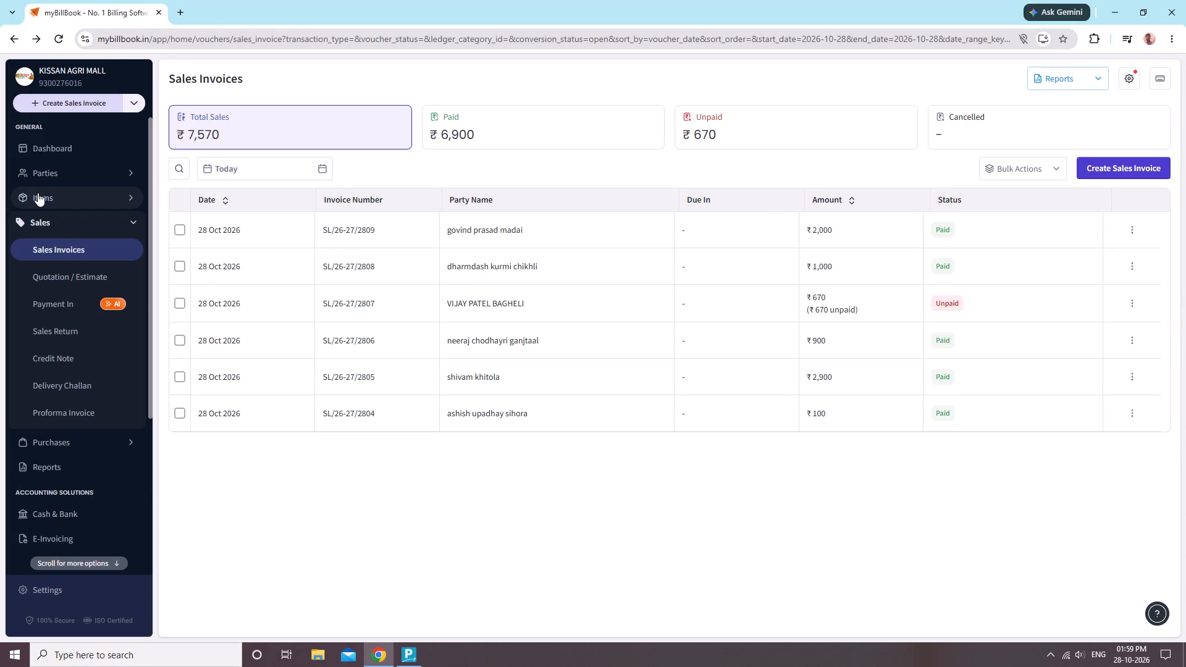
pyautogui.click(38, 193)
pyautogui.click(241, 178)
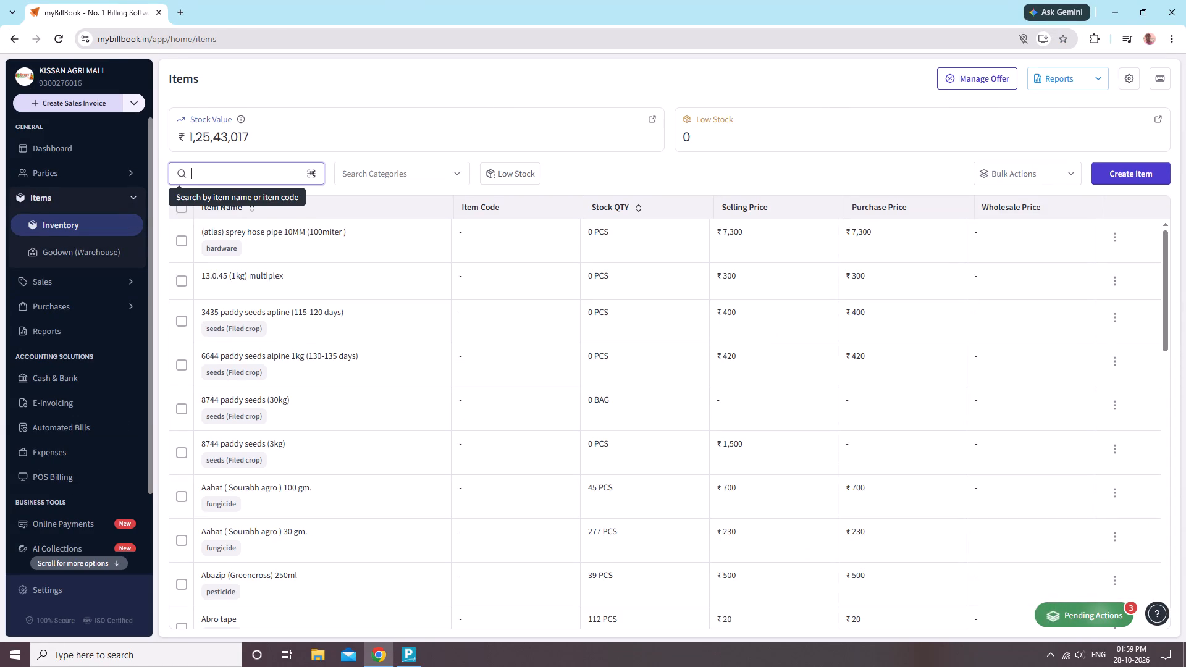
pyautogui.write('wheat')
pyautogui.press('space')
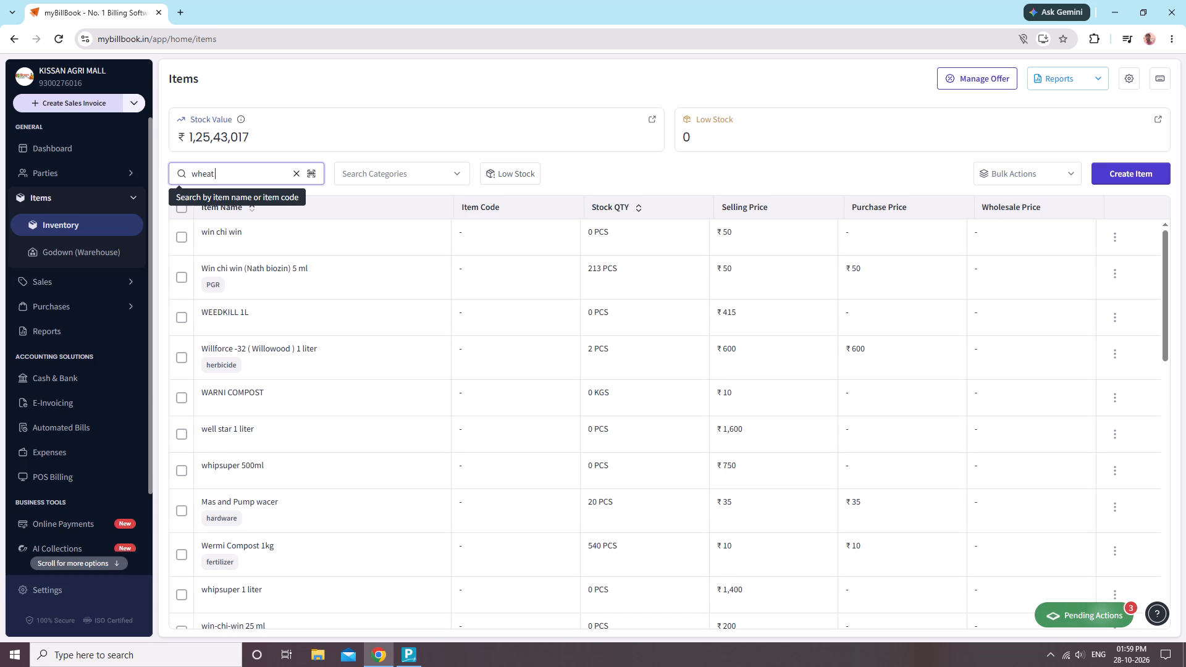
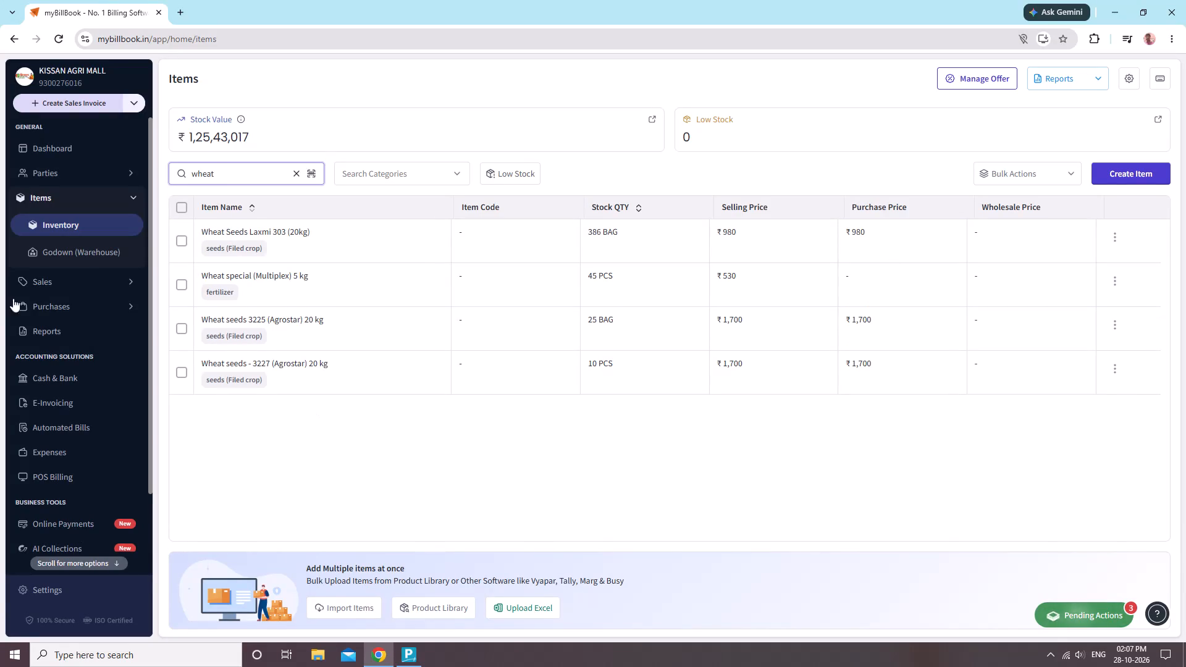
# Clear the item search and show the sales invoices dated Today.
pyautogui.click(296, 176)
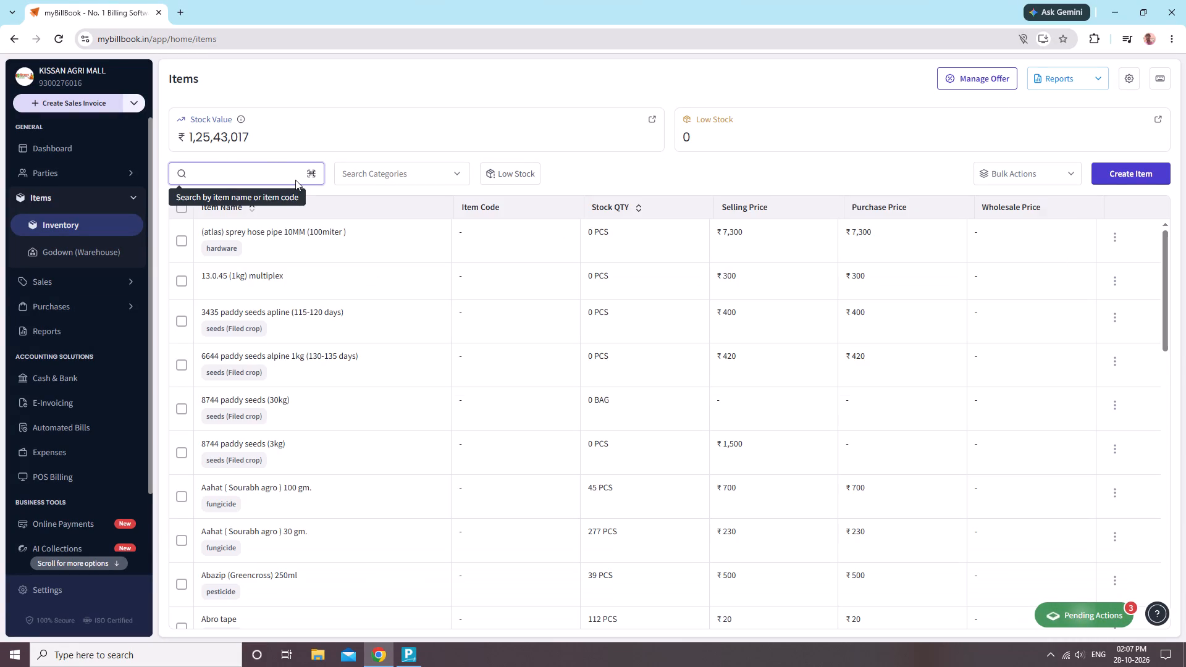
pyautogui.click(45, 272)
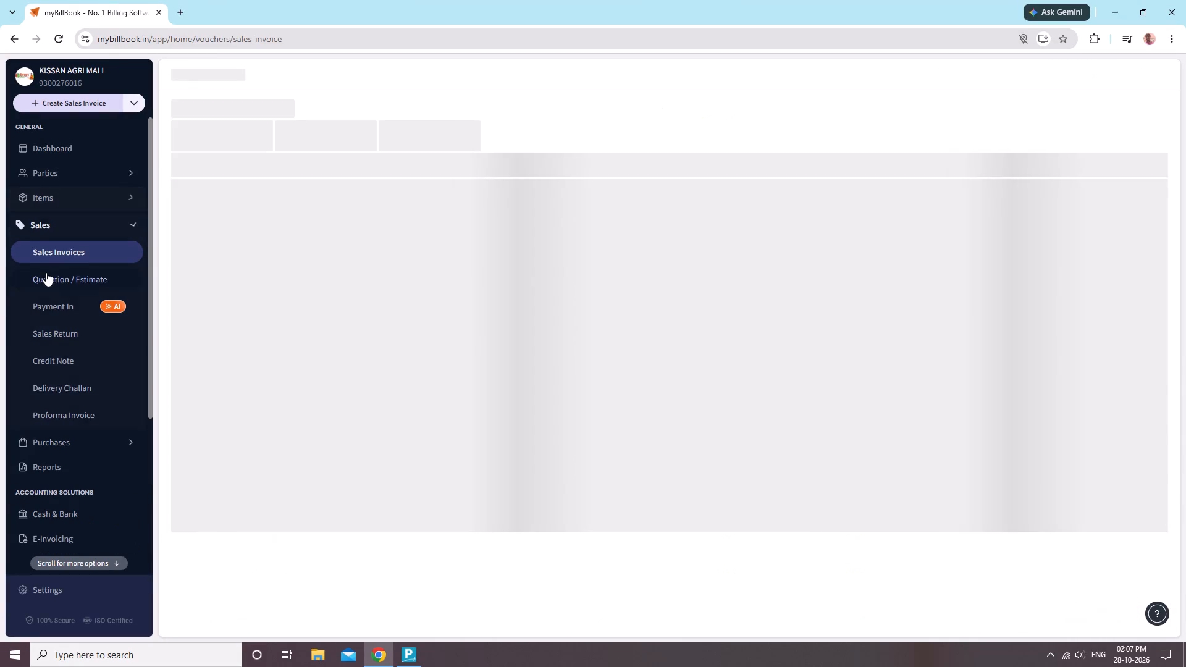
pyautogui.click(259, 164)
pyautogui.click(271, 192)
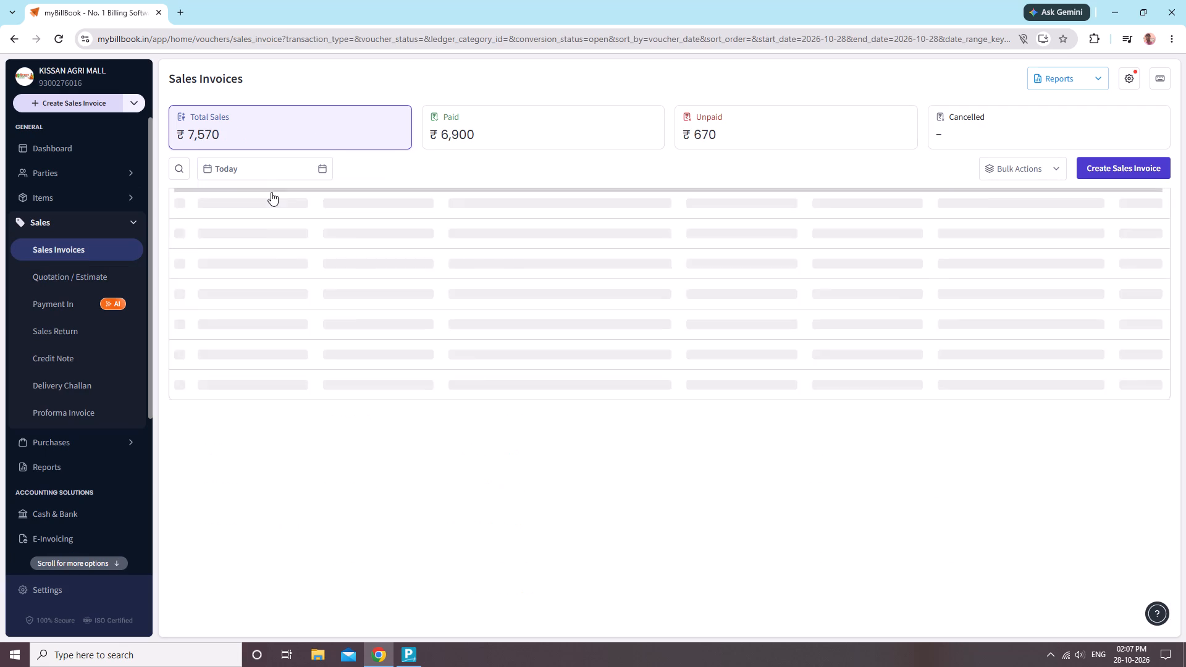
pyautogui.click(70, 103)
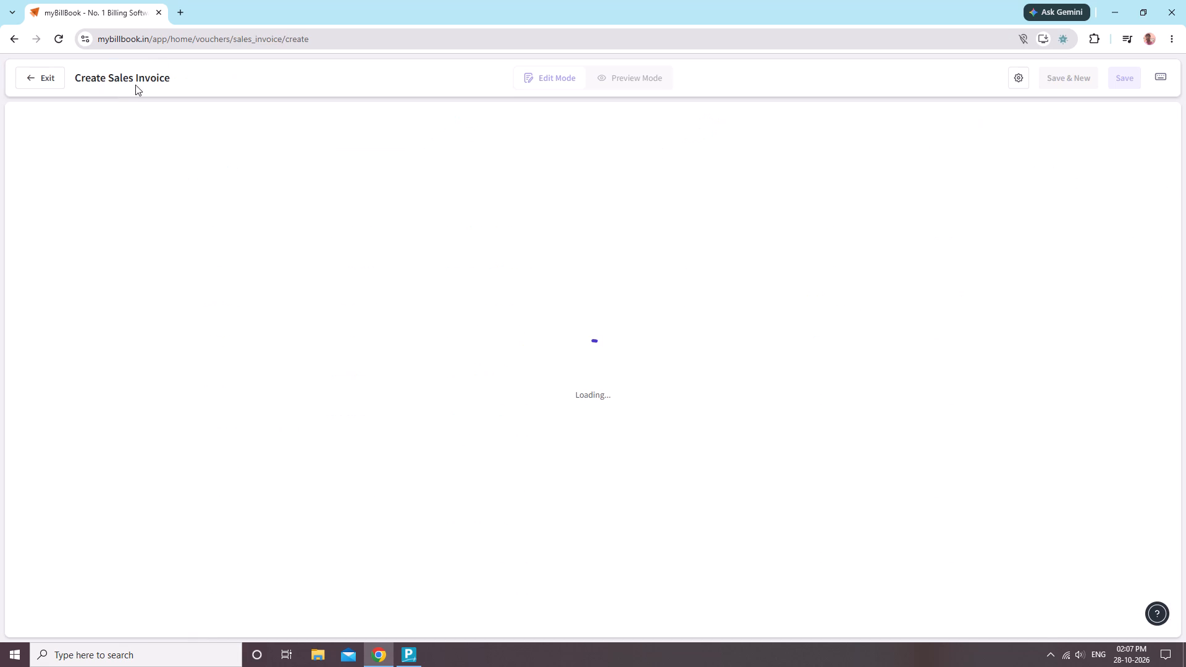
pyautogui.click(314, 190)
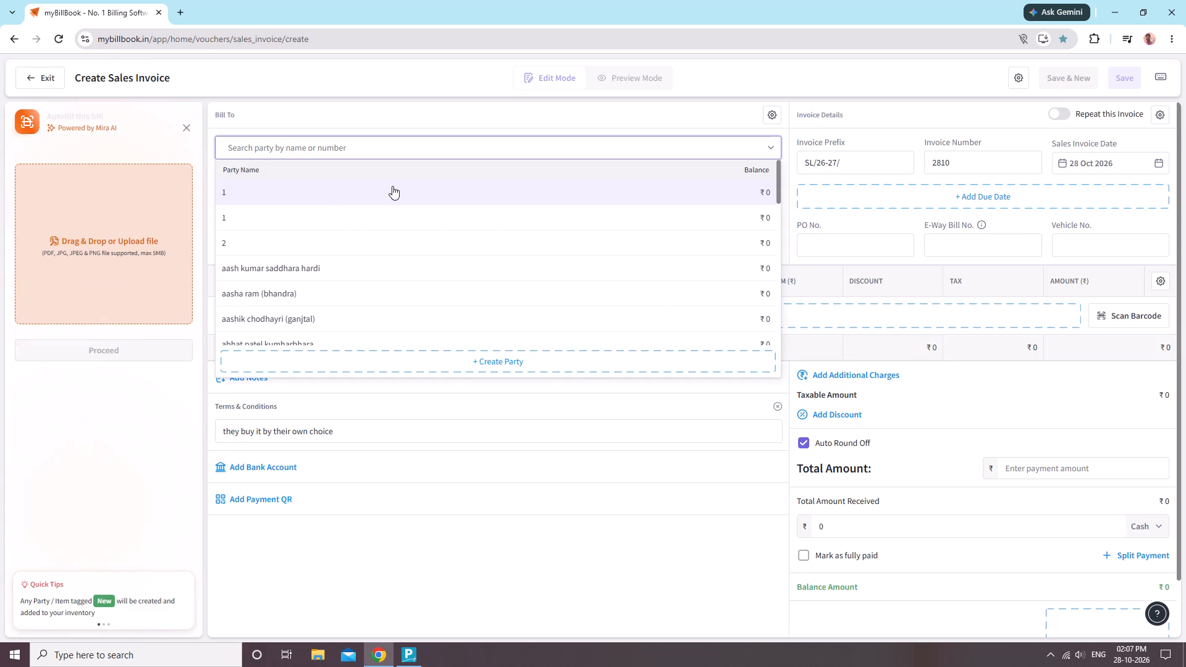
pyautogui.write('tanish')
pyautogui.press('space')
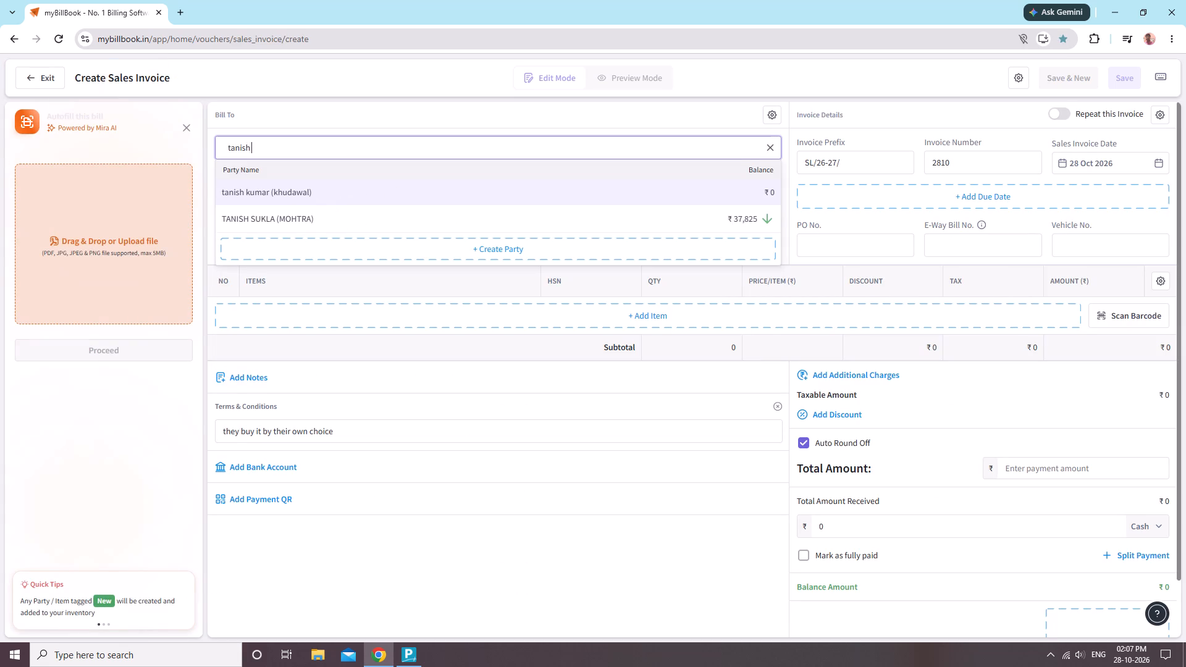
pyautogui.press('s')
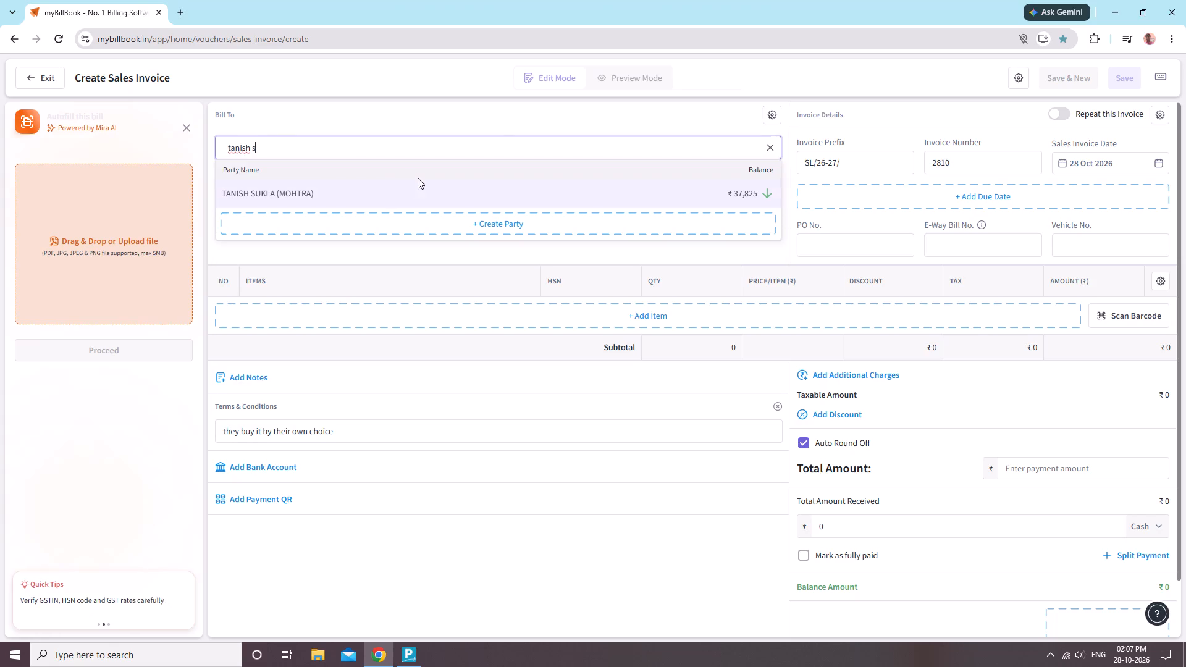
pyautogui.click(379, 195)
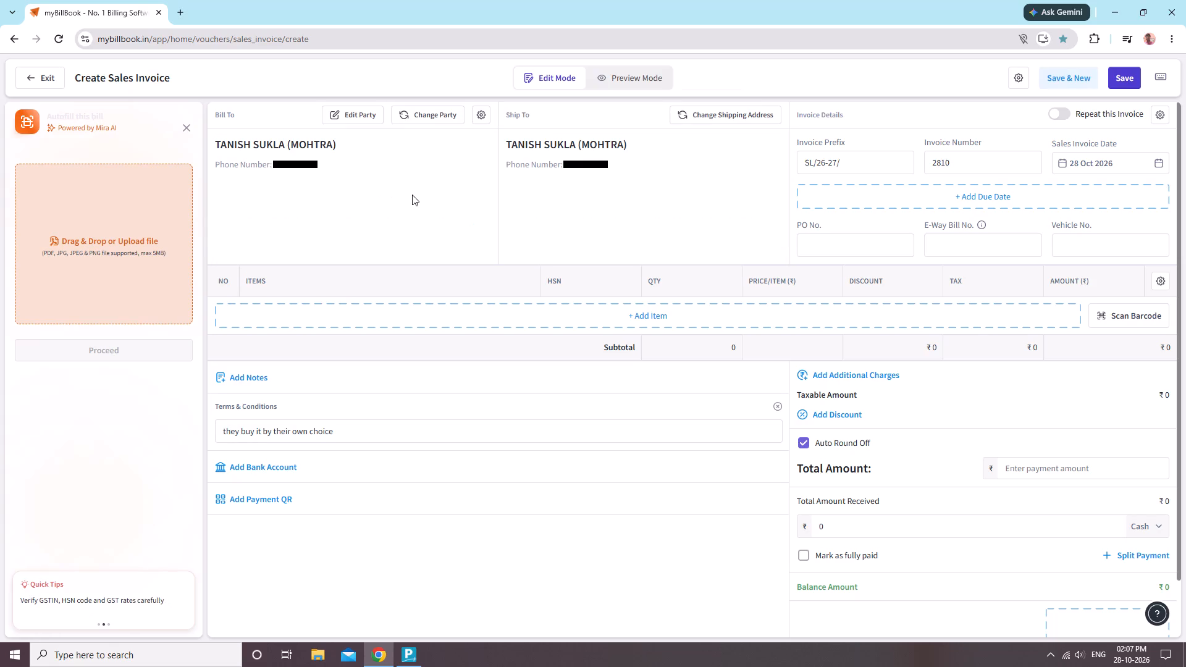
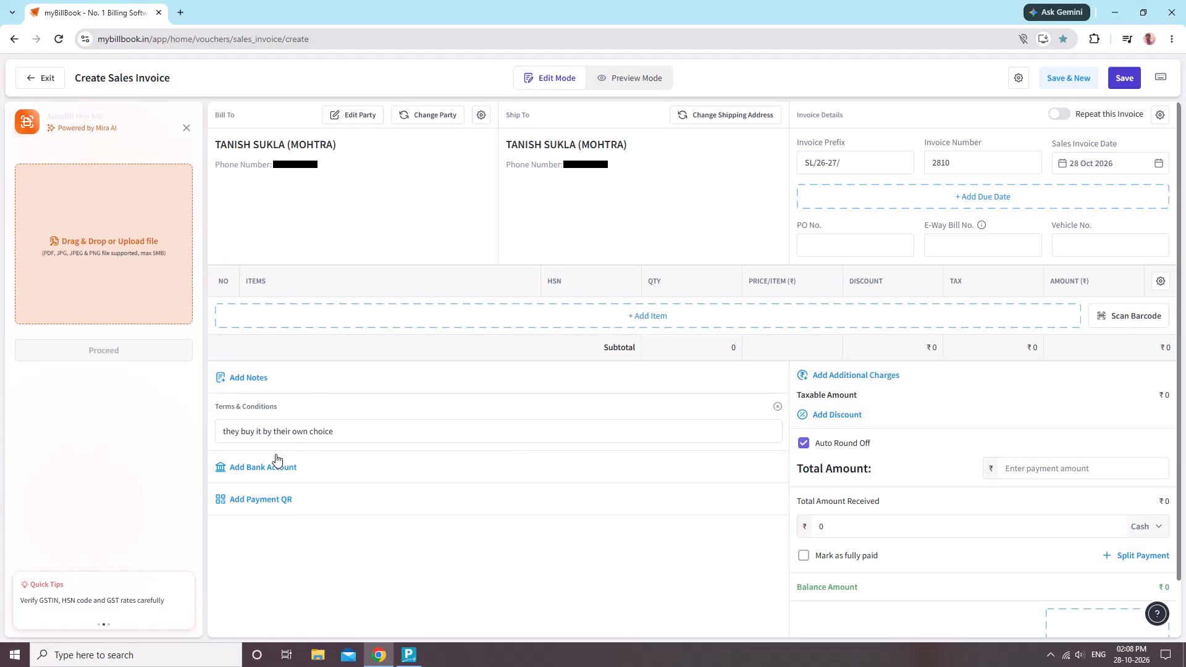
# Find the Isokraft items and add Isokraft (Mankind) 250ml to the bill with a quantity of 2 PCS.
pyautogui.click(402, 311)
pyautogui.write('iso')
pyautogui.write('kraf')
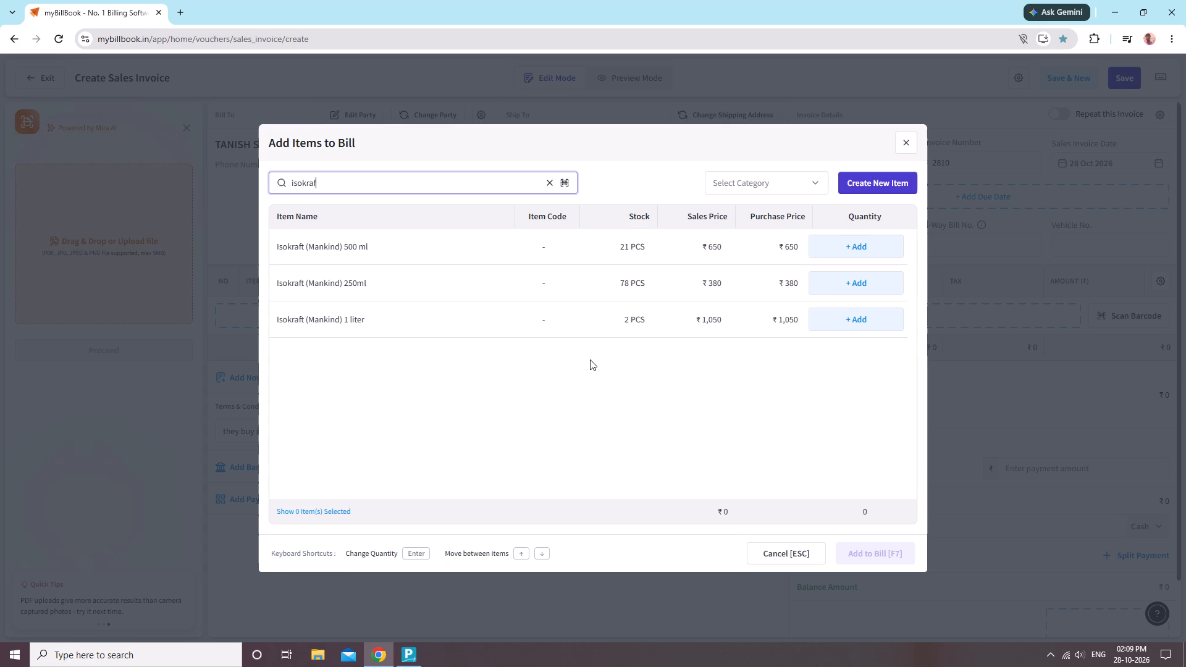
pyautogui.click(850, 288)
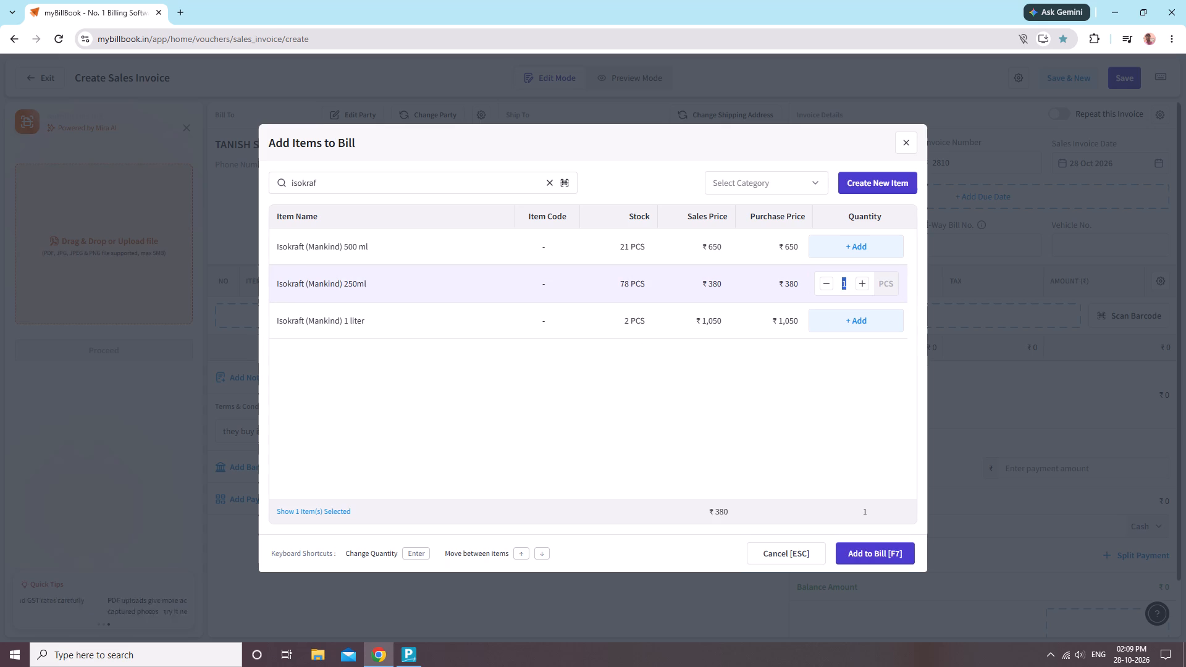
pyautogui.click(863, 280)
pyautogui.click(872, 556)
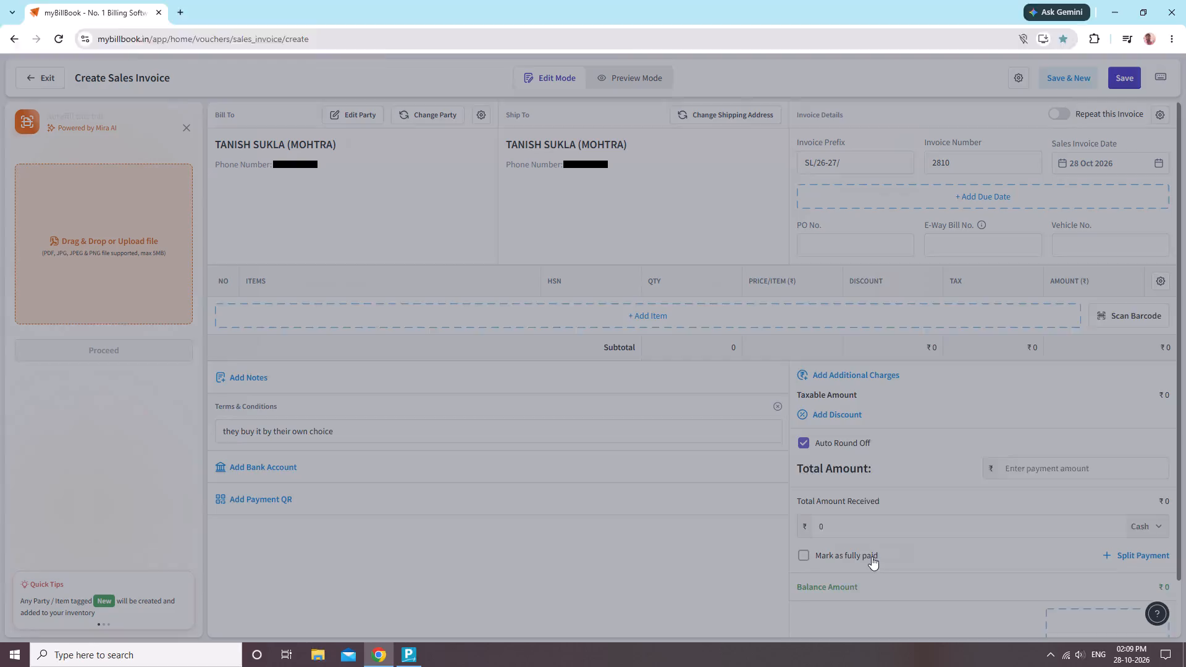
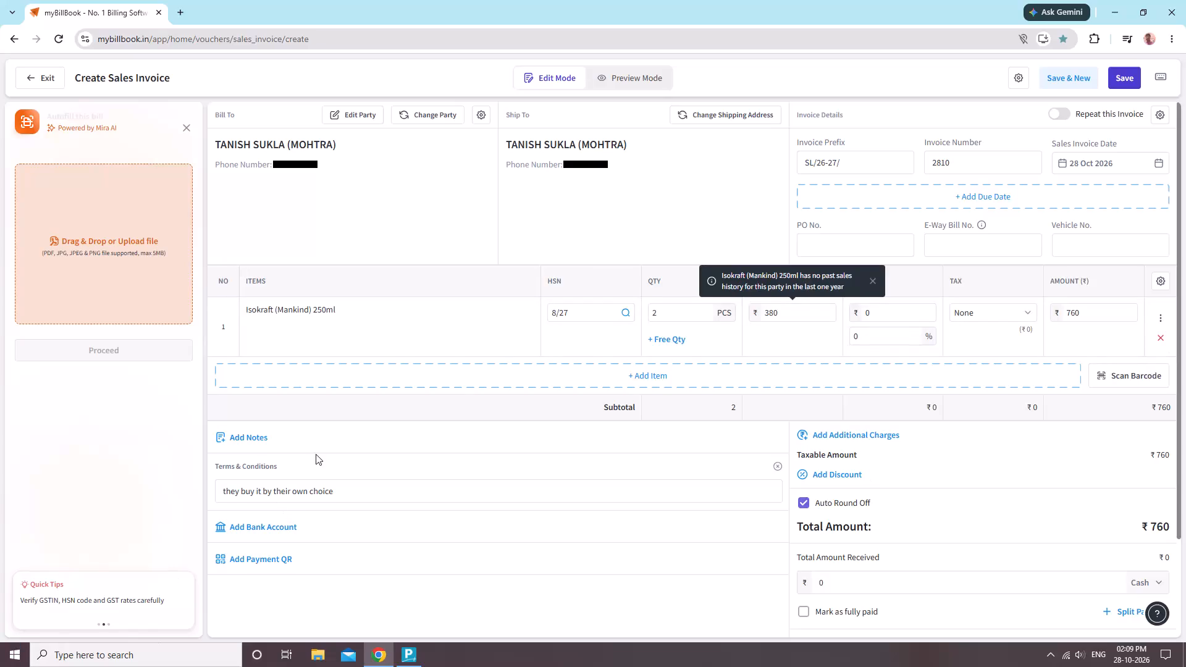
# Open the add-items list for the bill and search it for "isok", reviewing the Isokraft pack sizes before clearing the search.
pyautogui.click(479, 367)
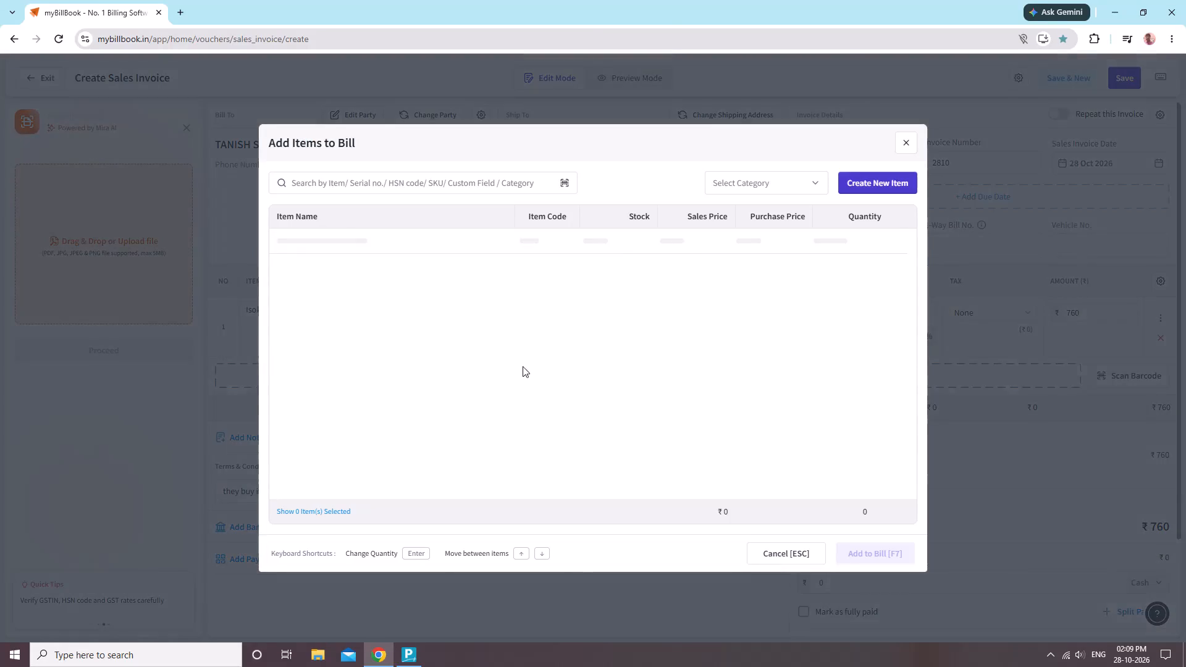
pyautogui.write('isko')
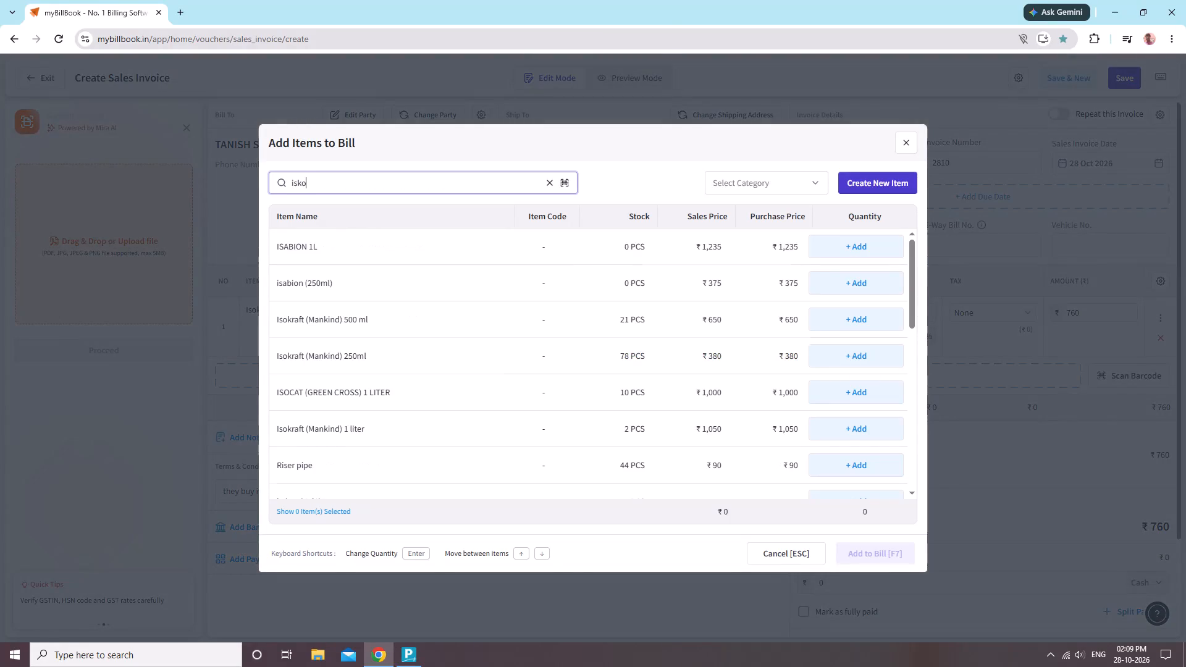
pyautogui.press('BackSpace')
pyautogui.press('BackSpace')
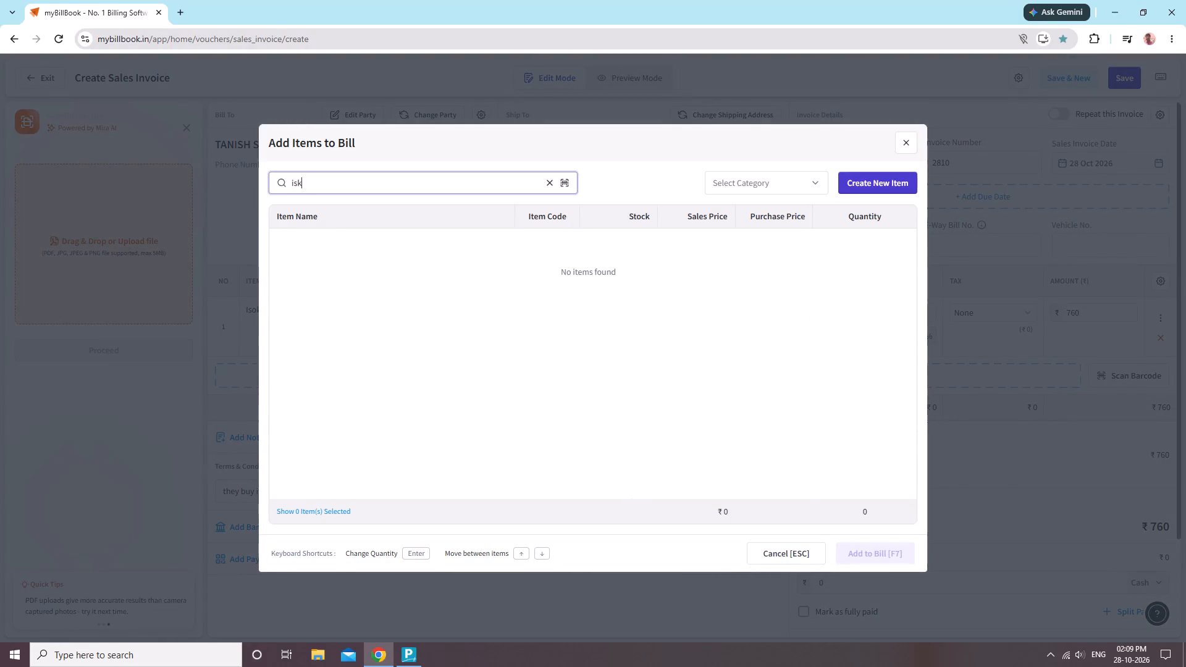
pyautogui.write('ok')
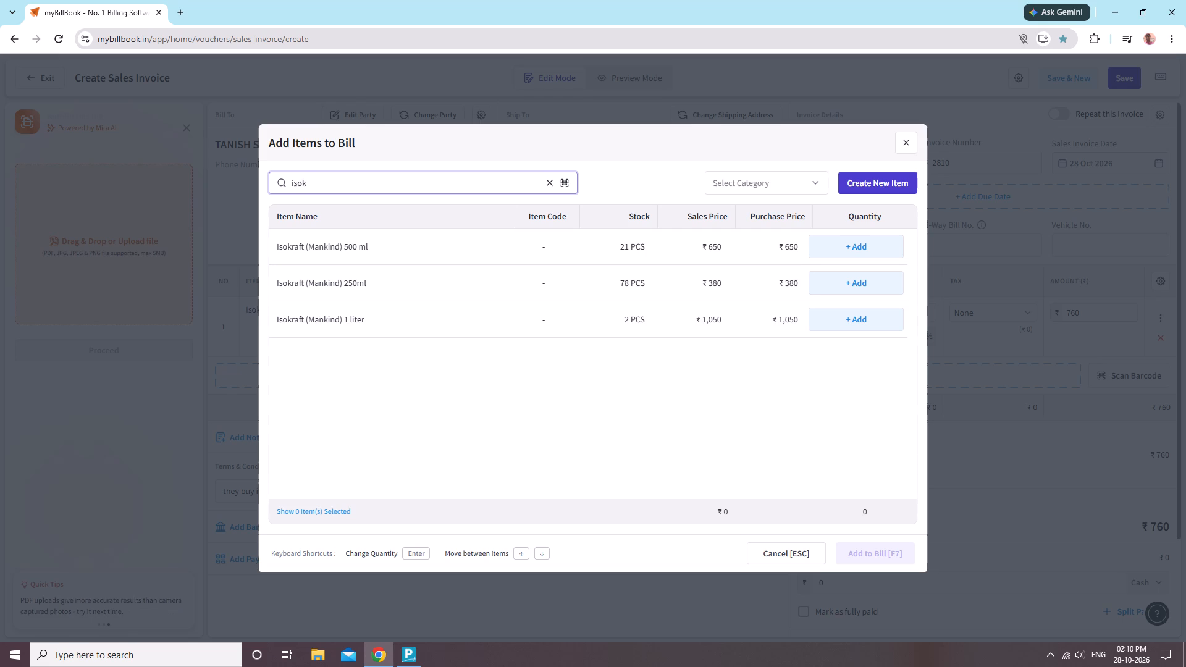
pyautogui.press('BackSpace')
pyautogui.press('BackSpace')
pyautogui.press('BackSpace')
pyautogui.press('BackSpace')
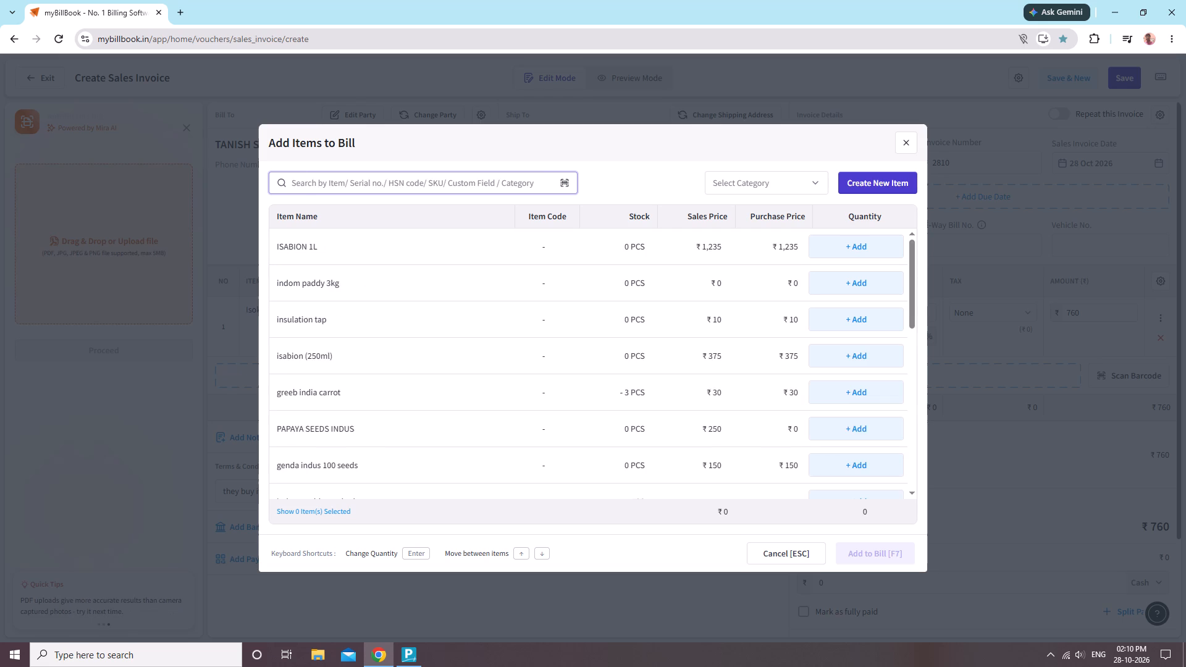
# Search the items for "pyme" and add 1 PCS of Pymepure (Mankind) 250 gram to the bill.
pyautogui.write('pyme')
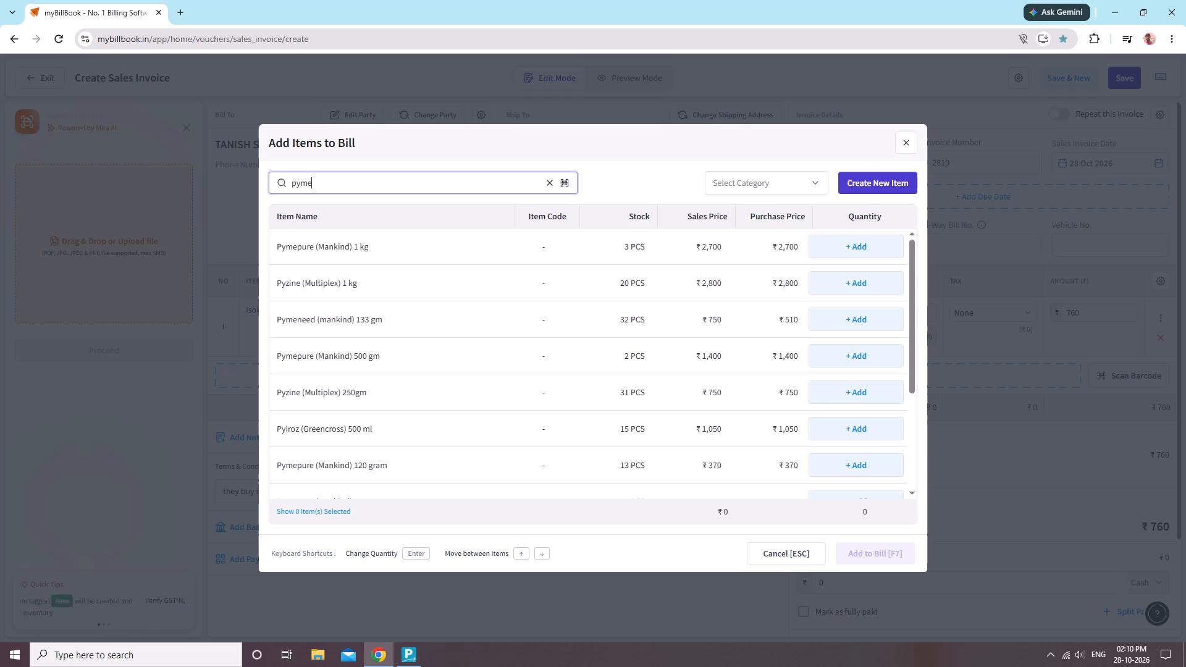
pyautogui.press('space')
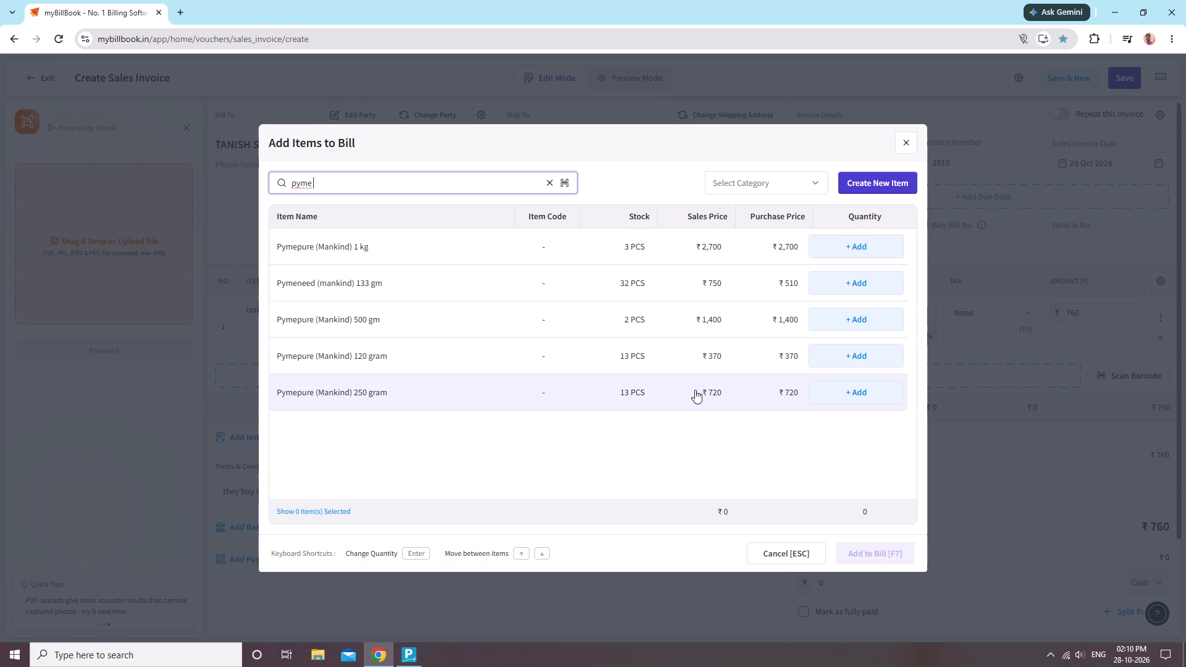
pyautogui.click(853, 398)
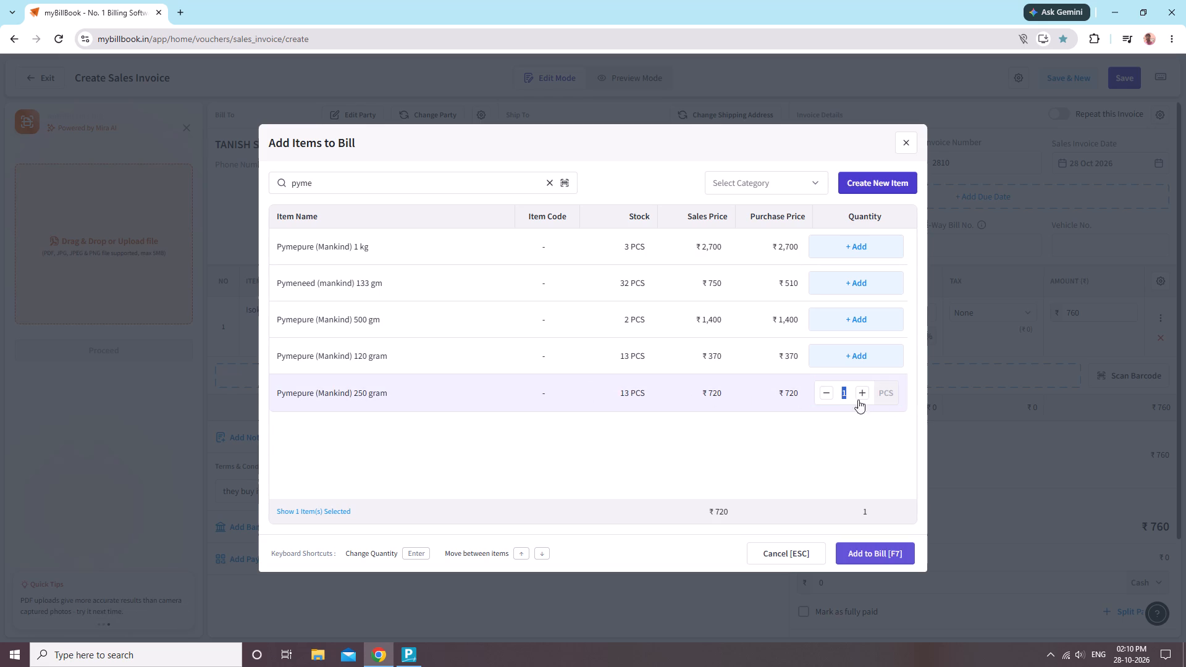
pyautogui.click(874, 554)
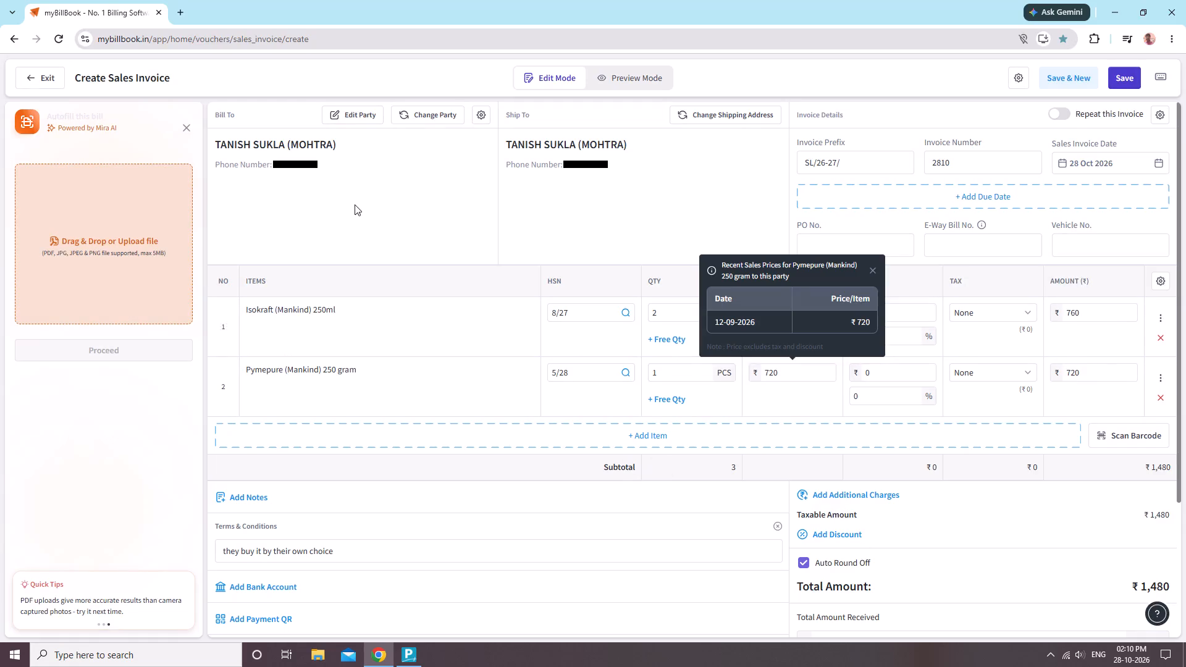
pyautogui.click(358, 201)
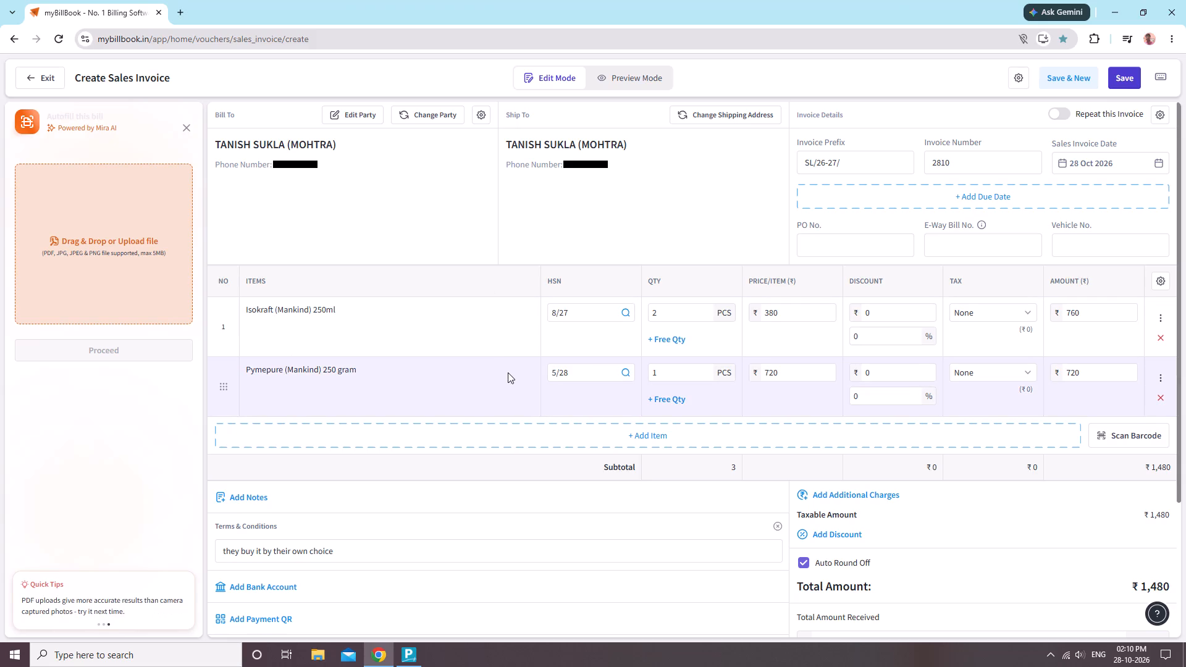
# Review the totals of the two-item sales invoice for the Mohtra customer and save it unpaid.
pyautogui.scroll(-2, 518, 395)
pyautogui.scroll(-2, 866, 570)
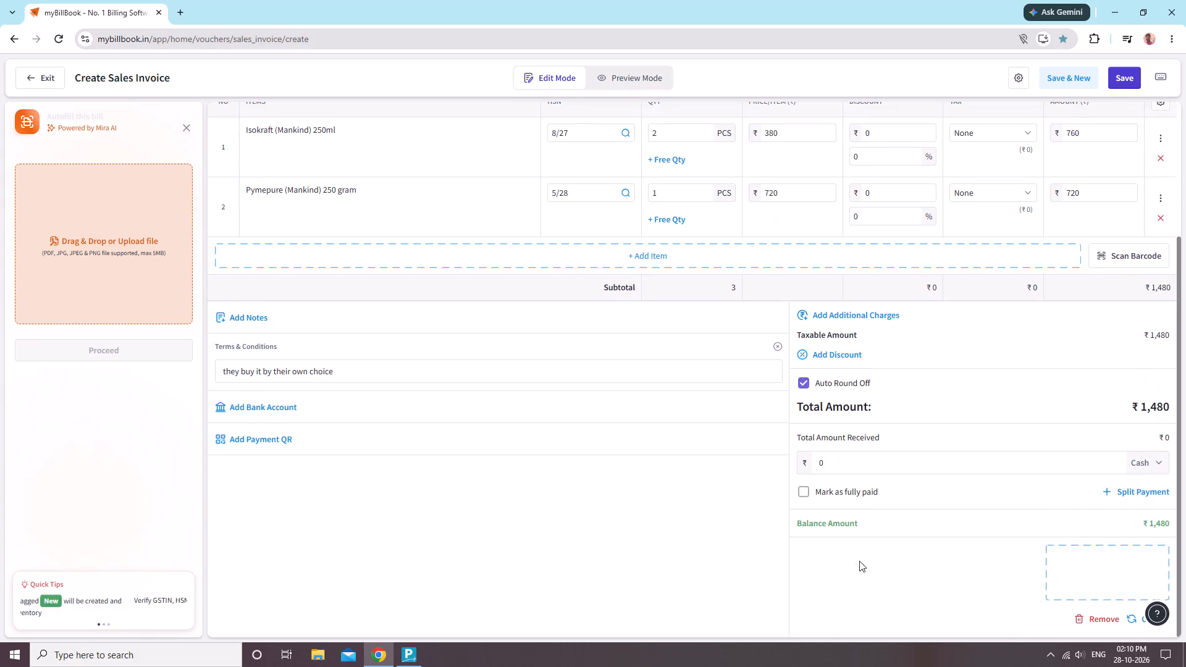
pyautogui.click(1117, 82)
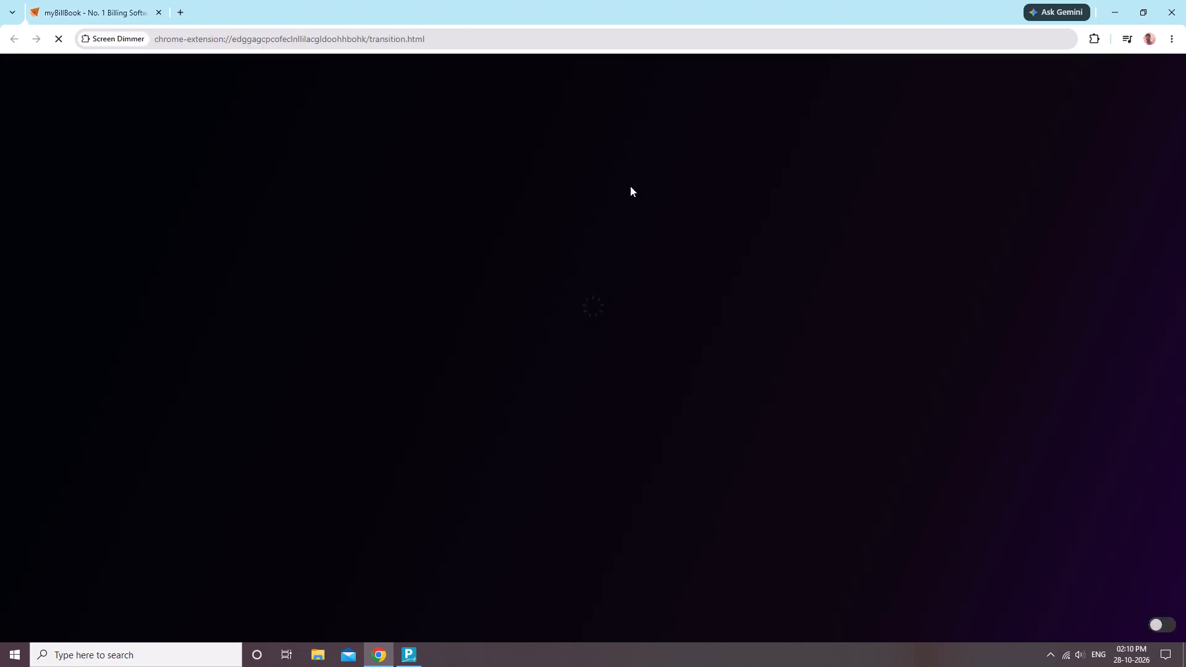
# Print one copy of the saved invoice on the HP Smart Tank 530 series printer and look over its lower part.
pyautogui.click(311, 122)
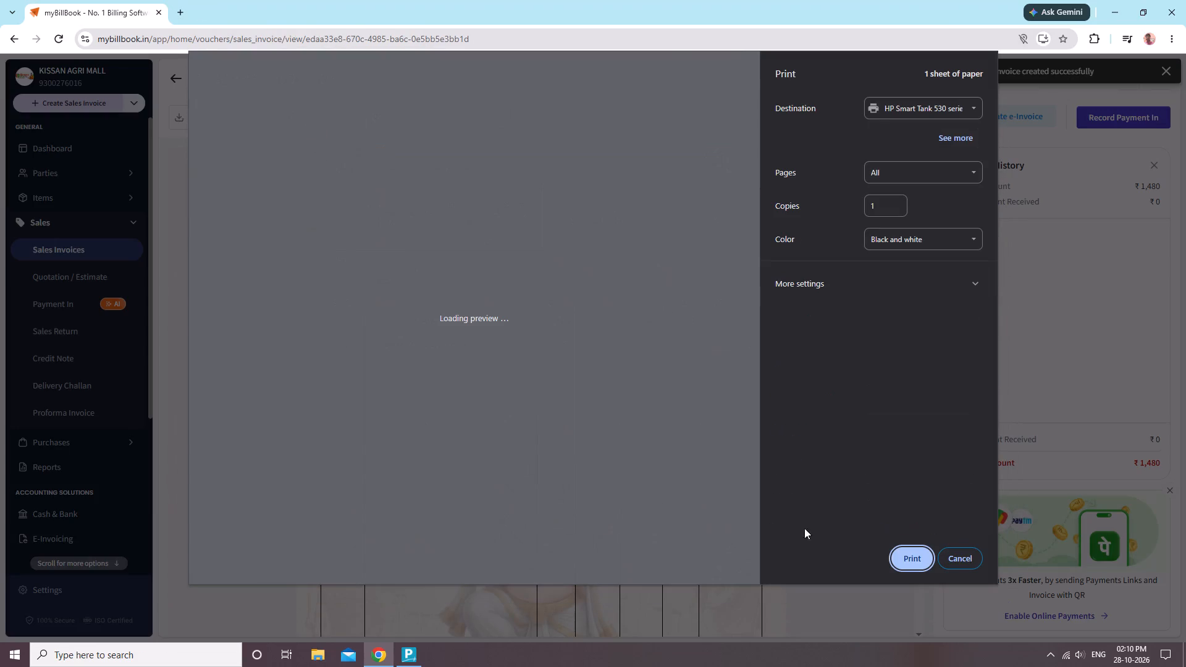
pyautogui.click(919, 561)
pyautogui.scroll(-3, 899, 569)
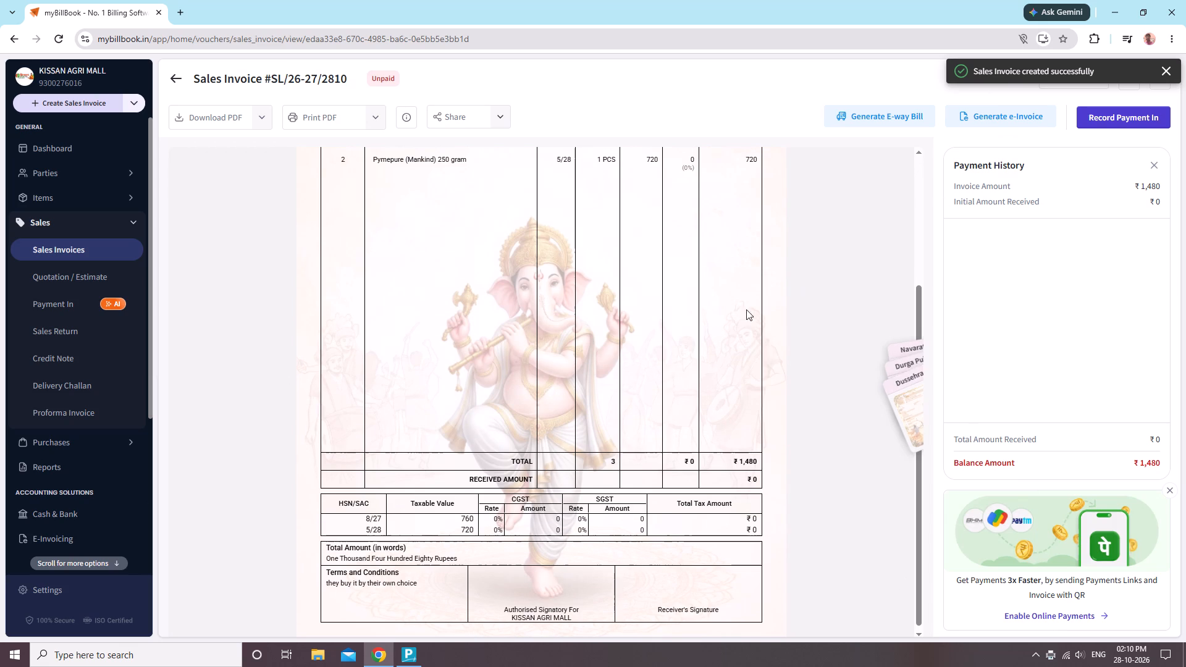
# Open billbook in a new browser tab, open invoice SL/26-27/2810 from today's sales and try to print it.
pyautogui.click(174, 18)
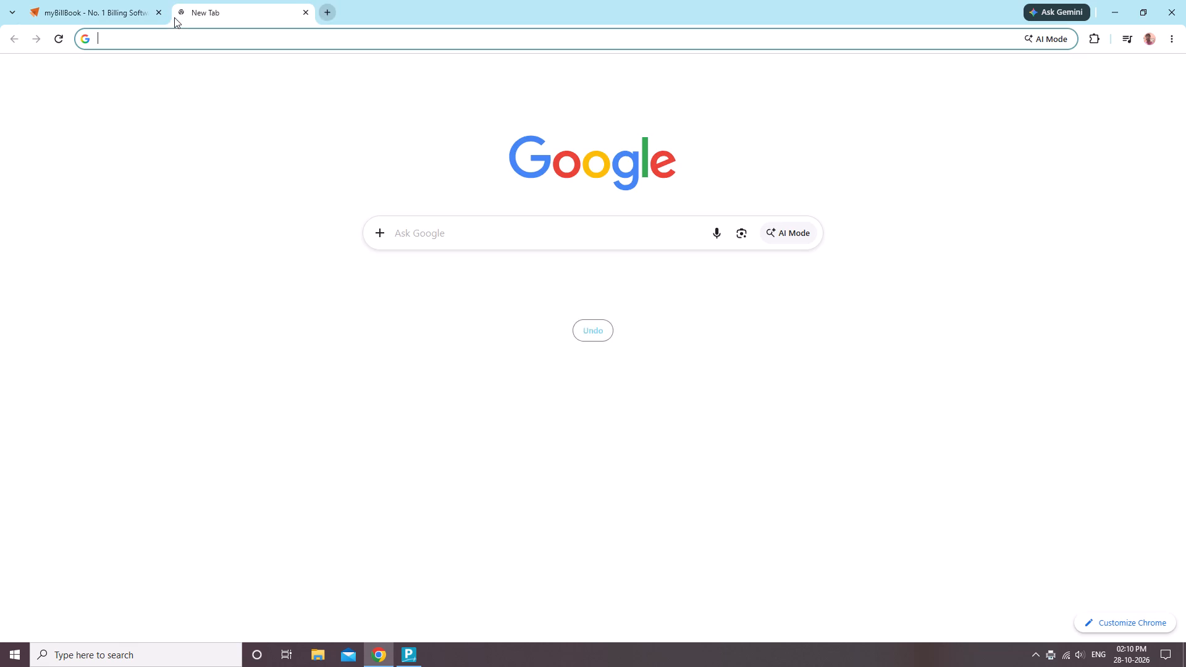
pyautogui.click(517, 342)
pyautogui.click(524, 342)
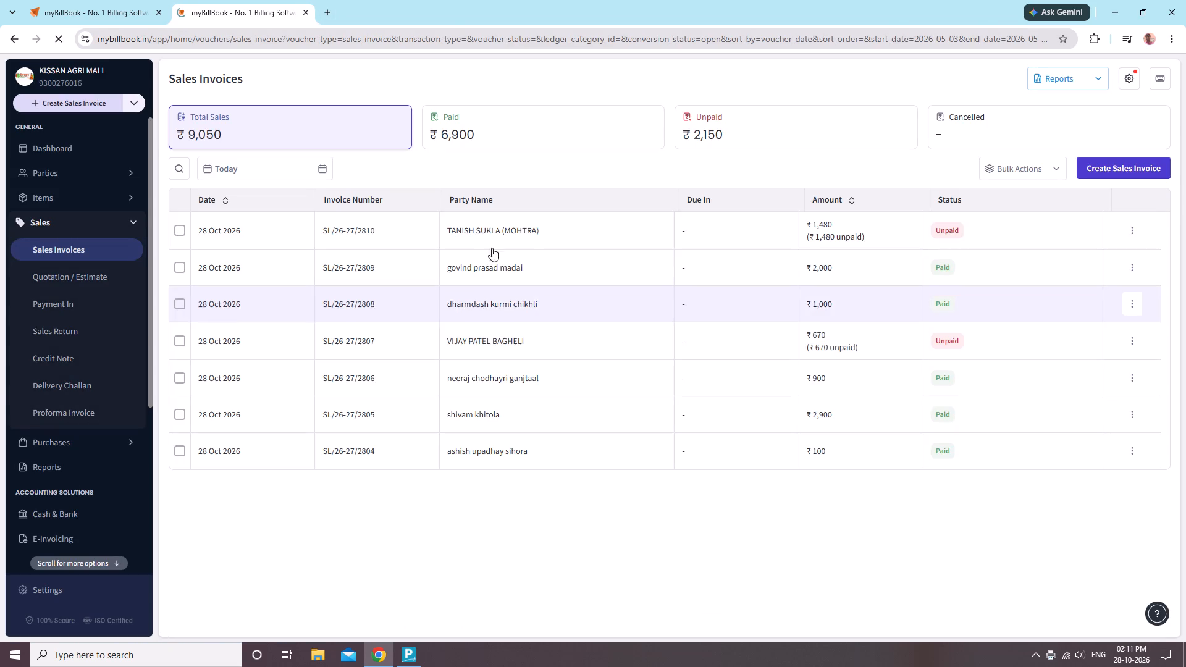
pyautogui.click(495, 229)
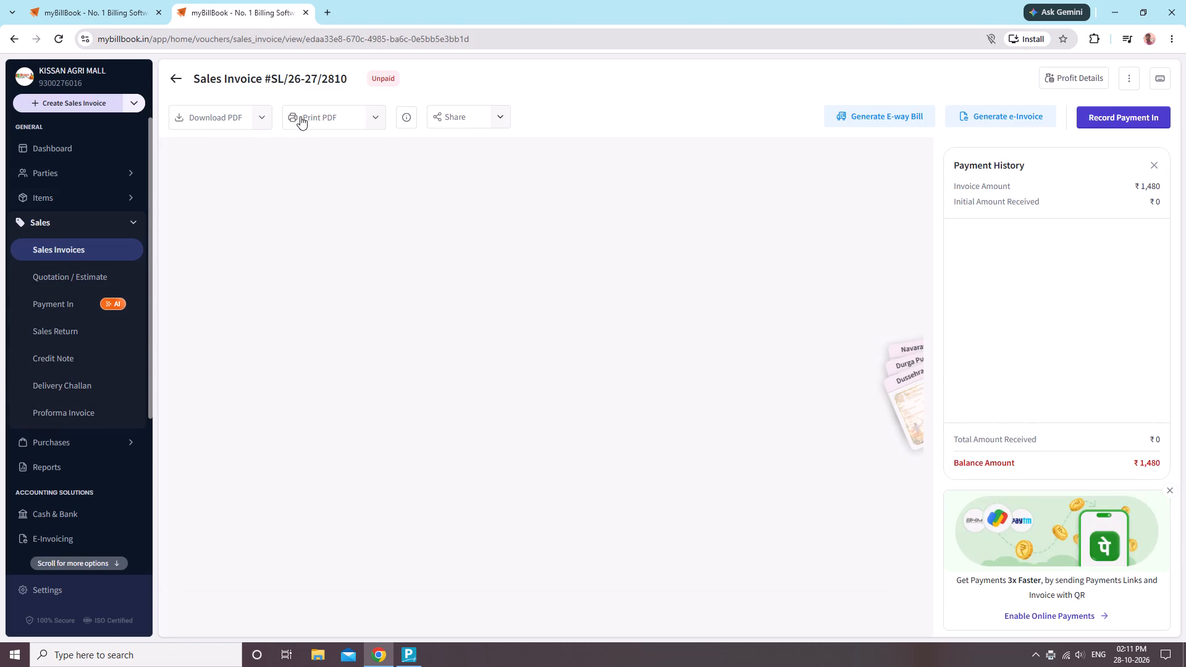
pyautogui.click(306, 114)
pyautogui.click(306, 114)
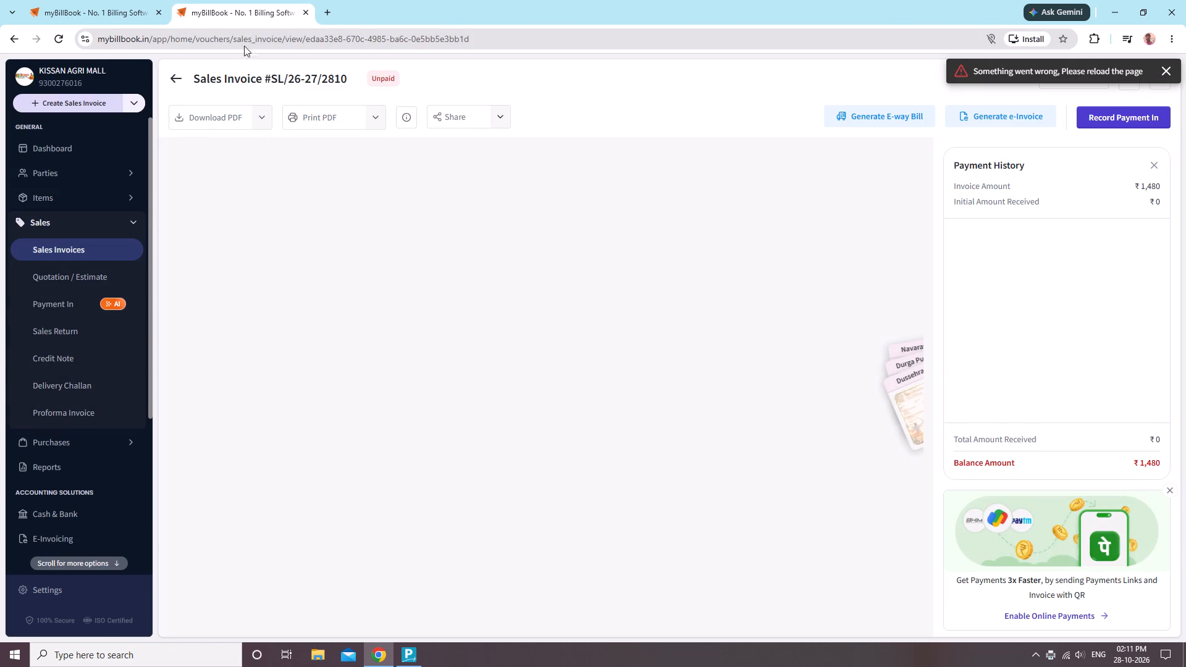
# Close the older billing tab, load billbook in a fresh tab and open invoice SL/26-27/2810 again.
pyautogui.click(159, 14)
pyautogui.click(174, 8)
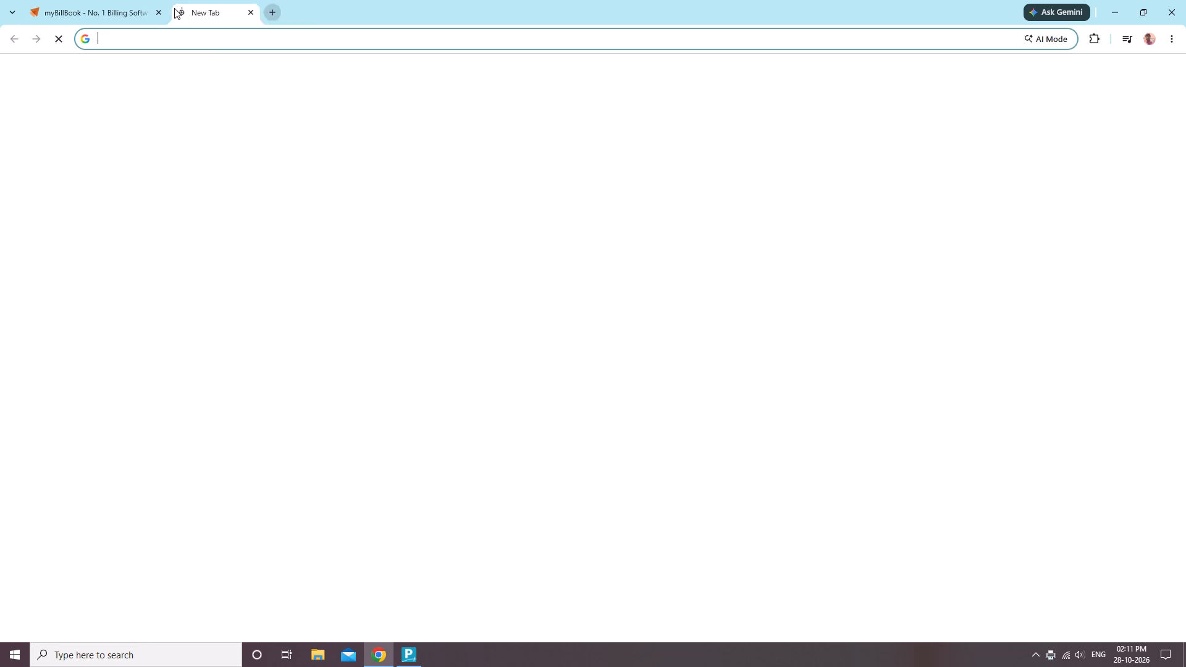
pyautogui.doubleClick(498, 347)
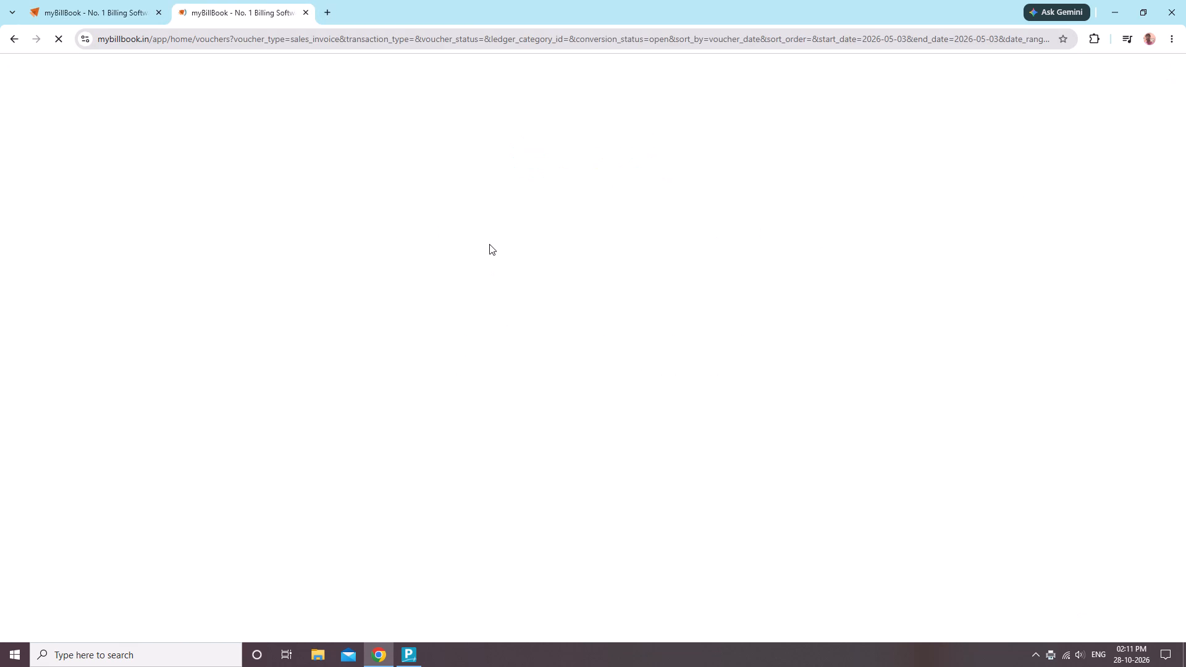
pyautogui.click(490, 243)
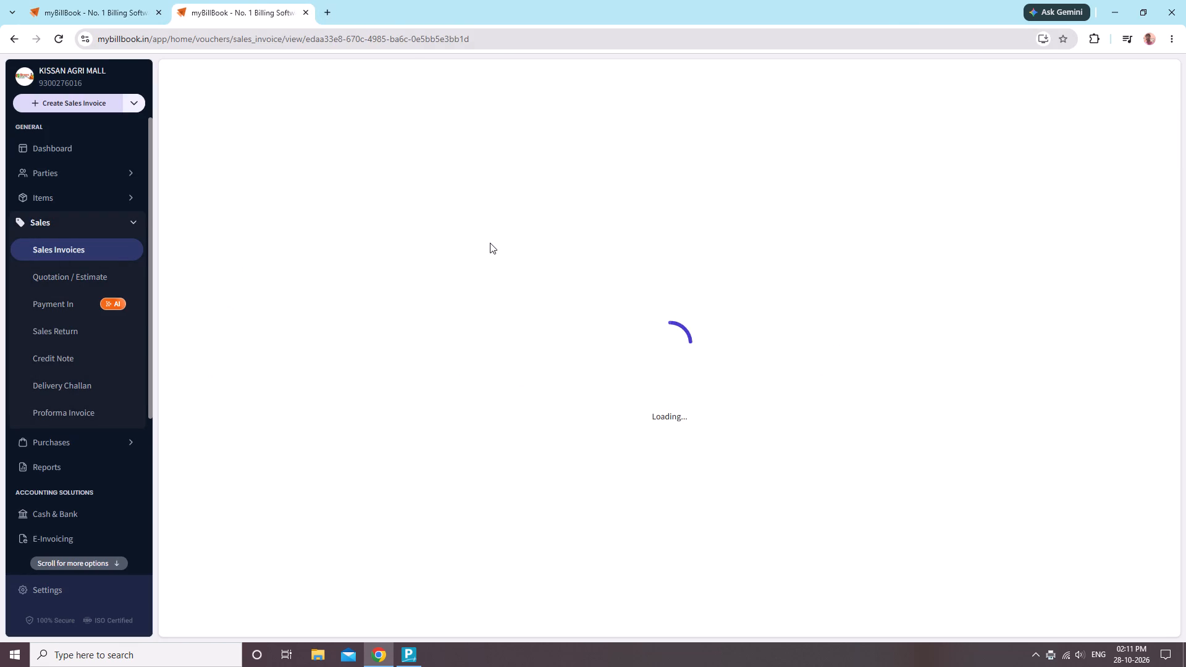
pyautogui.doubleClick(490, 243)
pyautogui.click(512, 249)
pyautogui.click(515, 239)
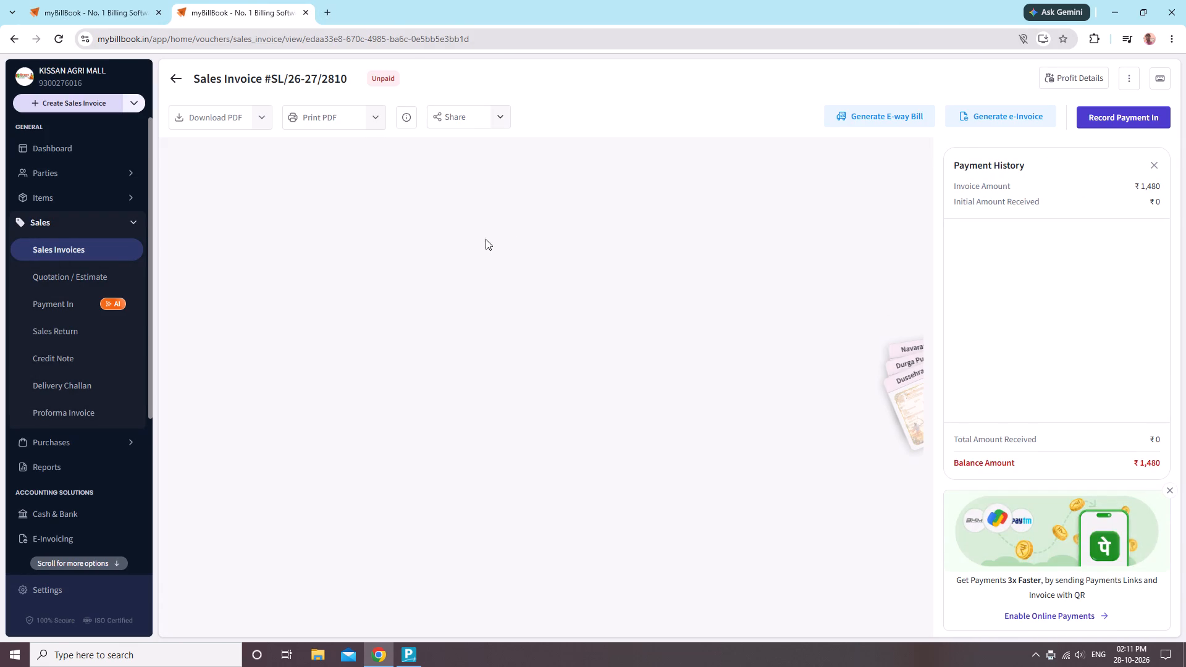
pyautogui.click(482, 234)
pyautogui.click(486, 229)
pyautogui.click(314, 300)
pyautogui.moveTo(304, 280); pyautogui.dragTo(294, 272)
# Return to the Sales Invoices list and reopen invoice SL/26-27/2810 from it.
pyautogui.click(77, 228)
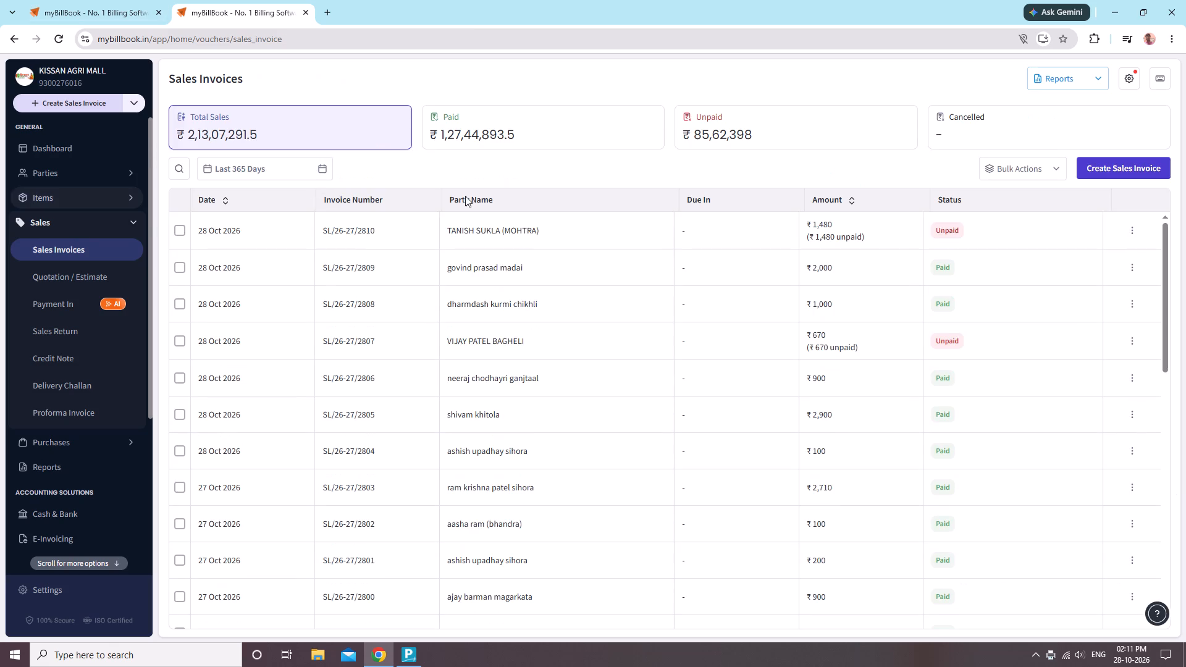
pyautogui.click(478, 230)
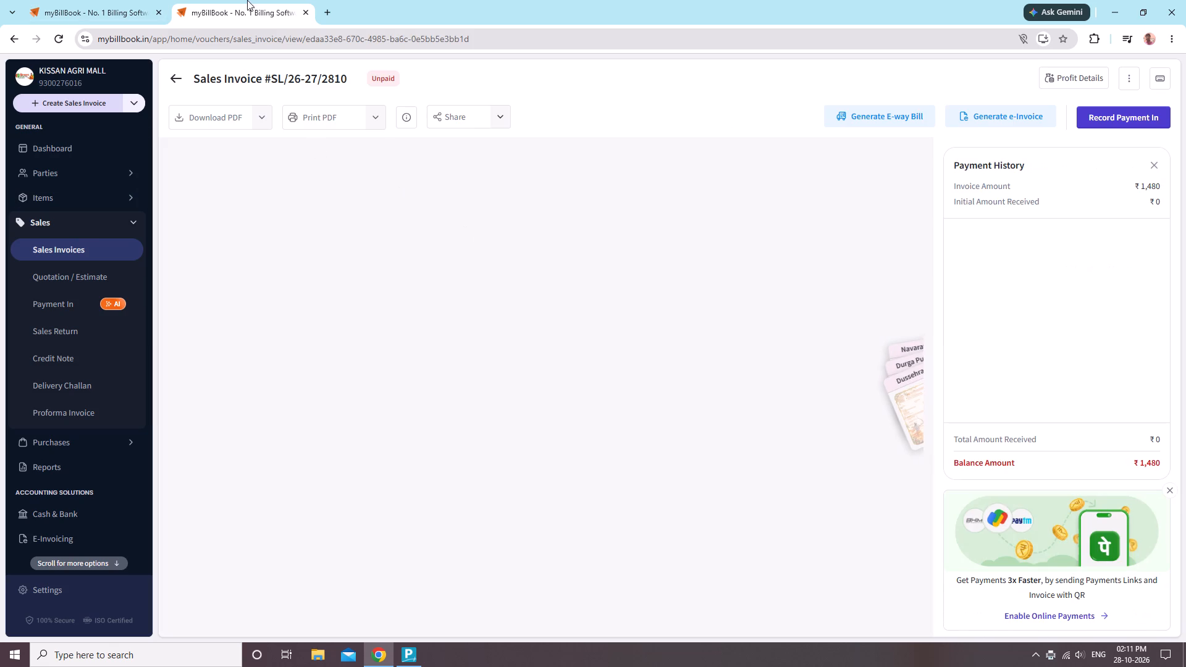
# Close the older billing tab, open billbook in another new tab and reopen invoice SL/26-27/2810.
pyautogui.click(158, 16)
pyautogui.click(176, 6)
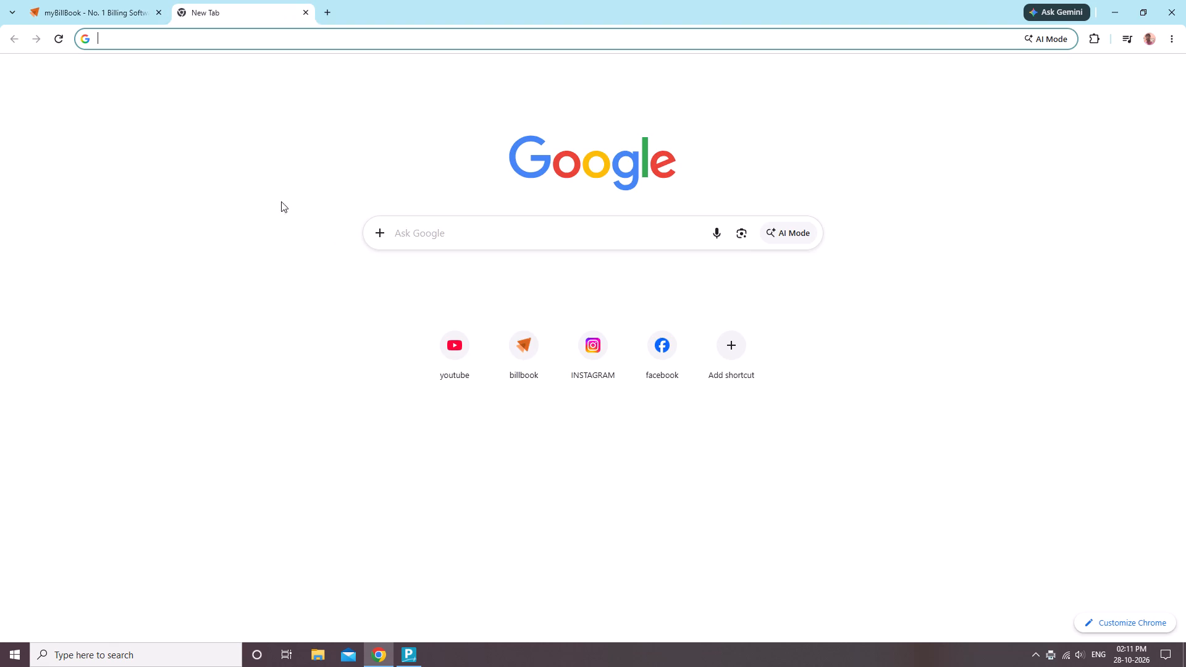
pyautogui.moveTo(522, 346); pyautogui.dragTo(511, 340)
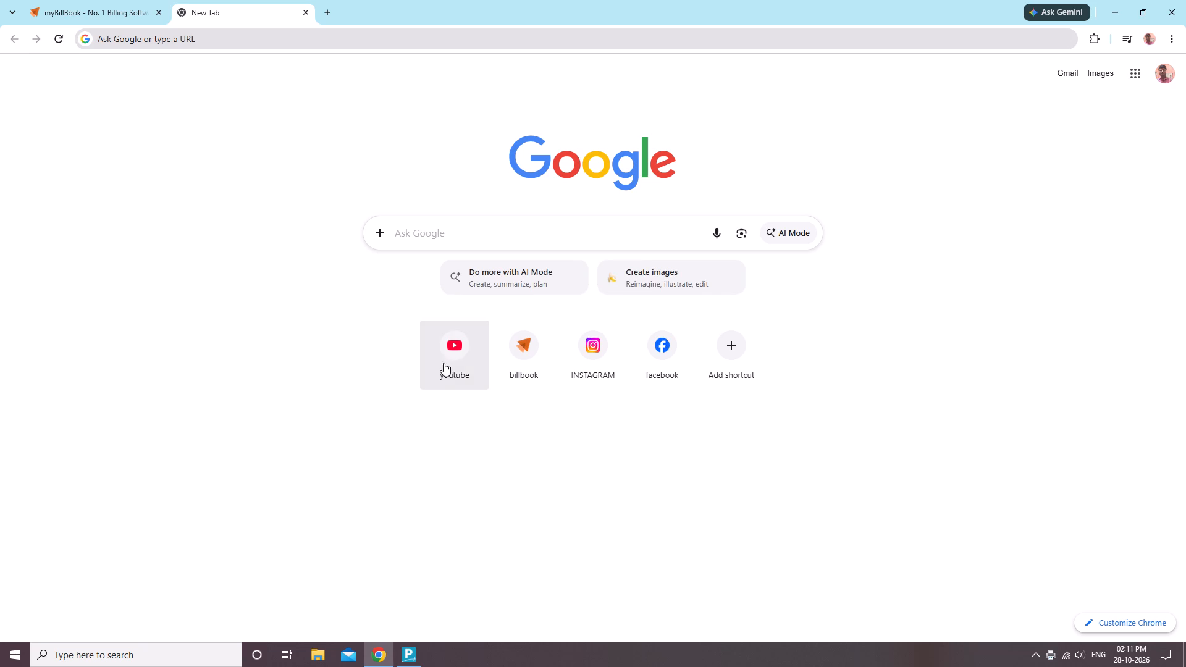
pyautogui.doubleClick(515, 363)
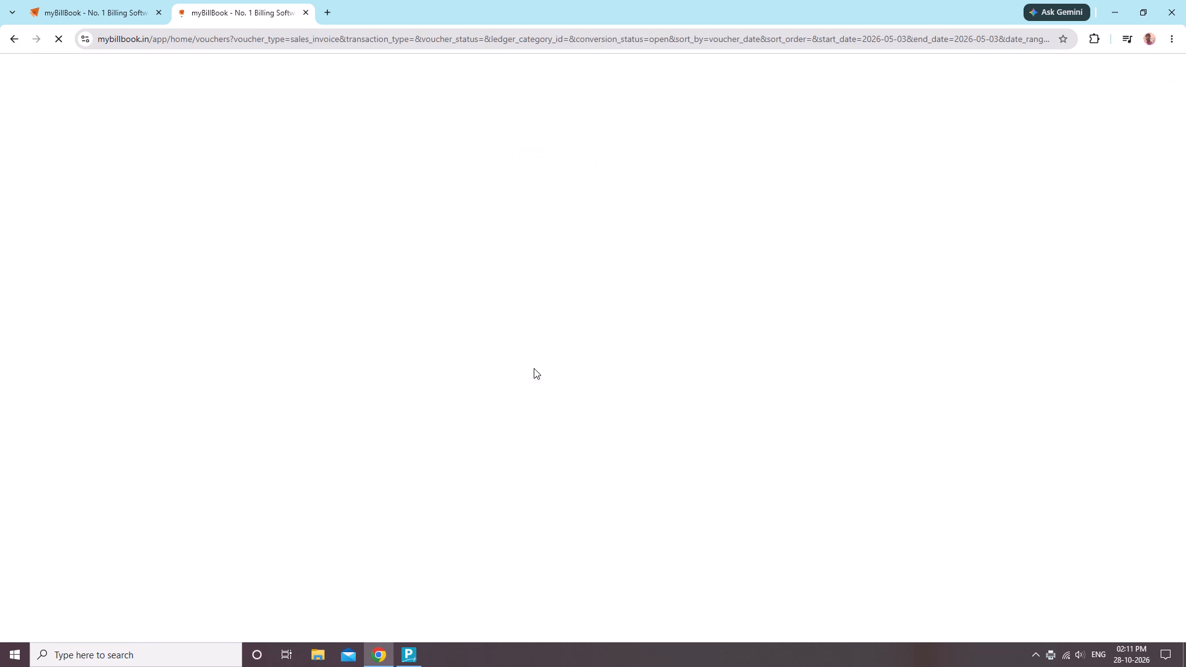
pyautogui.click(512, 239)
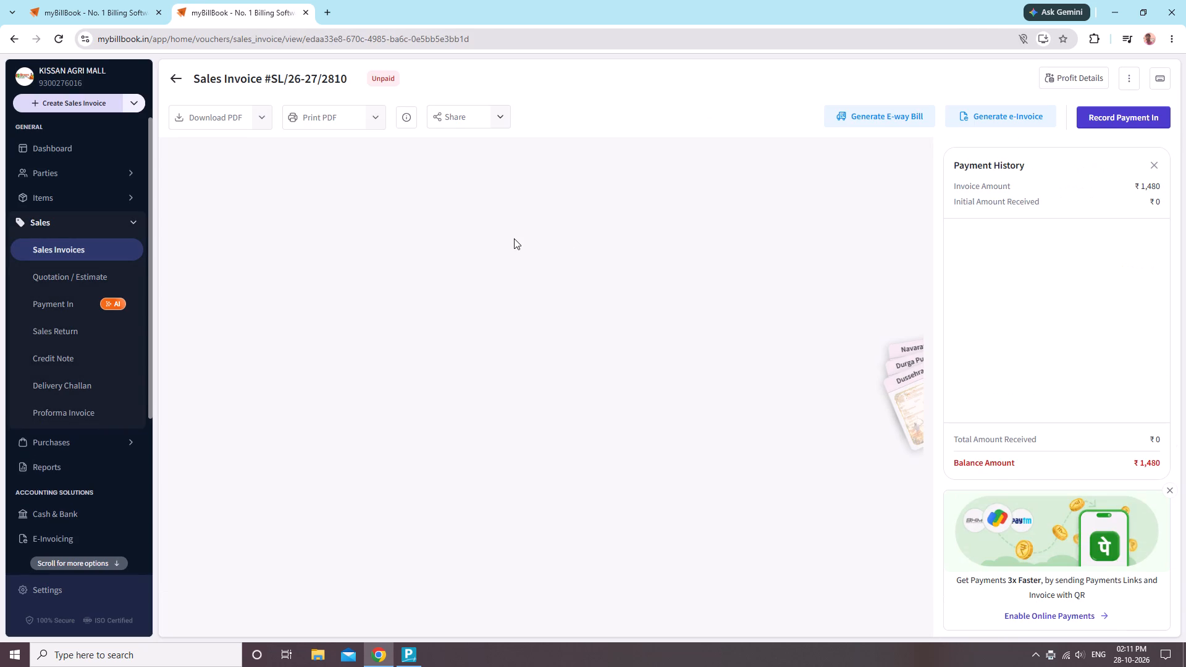
# Close and relaunch Chrome with the "Your Chrome" profile, load billbook and reopen invoice SL/26-27/2810.
pyautogui.click(1173, 2)
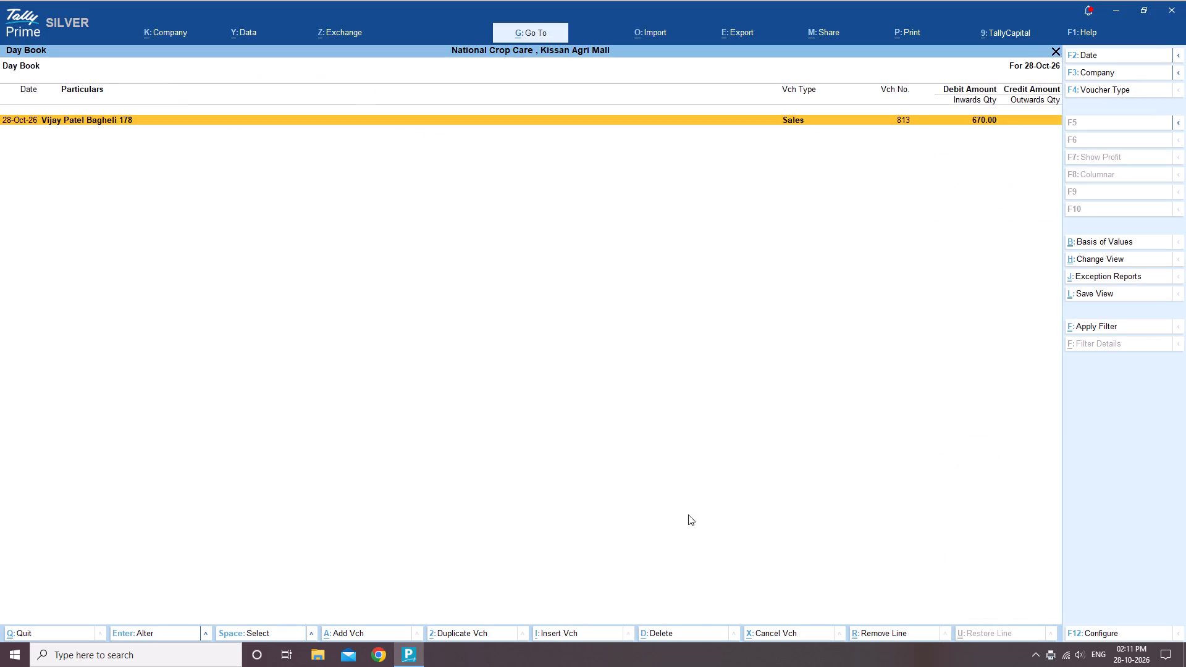
pyautogui.doubleClick(366, 664)
pyautogui.doubleClick(593, 363)
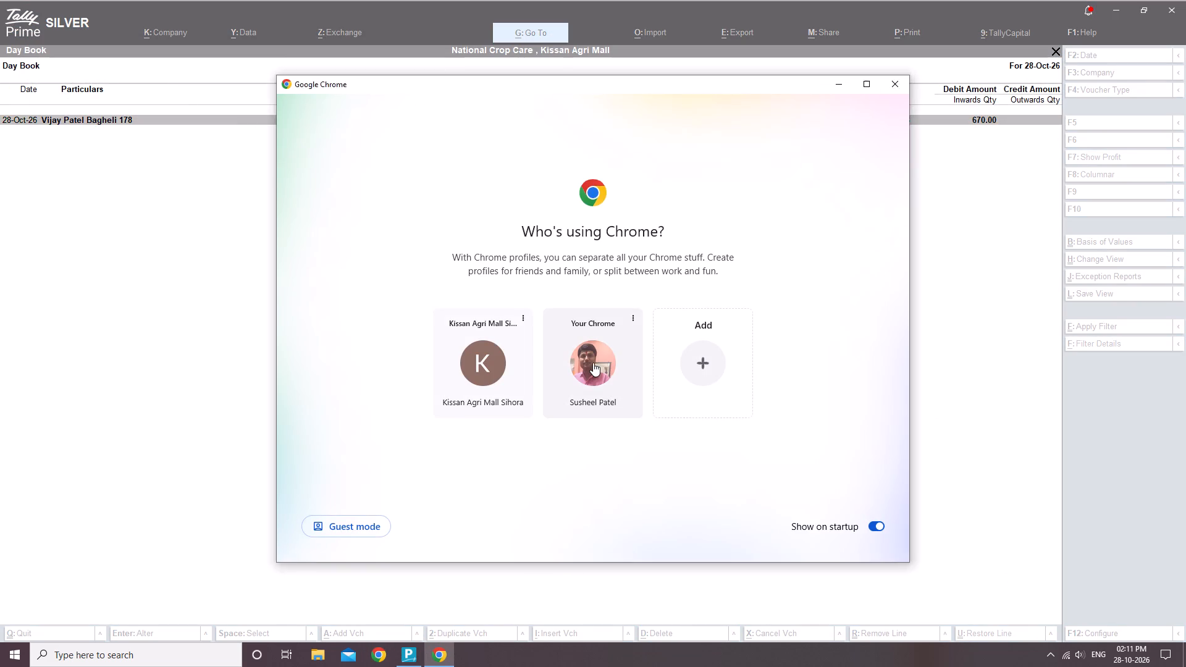
pyautogui.click(513, 352)
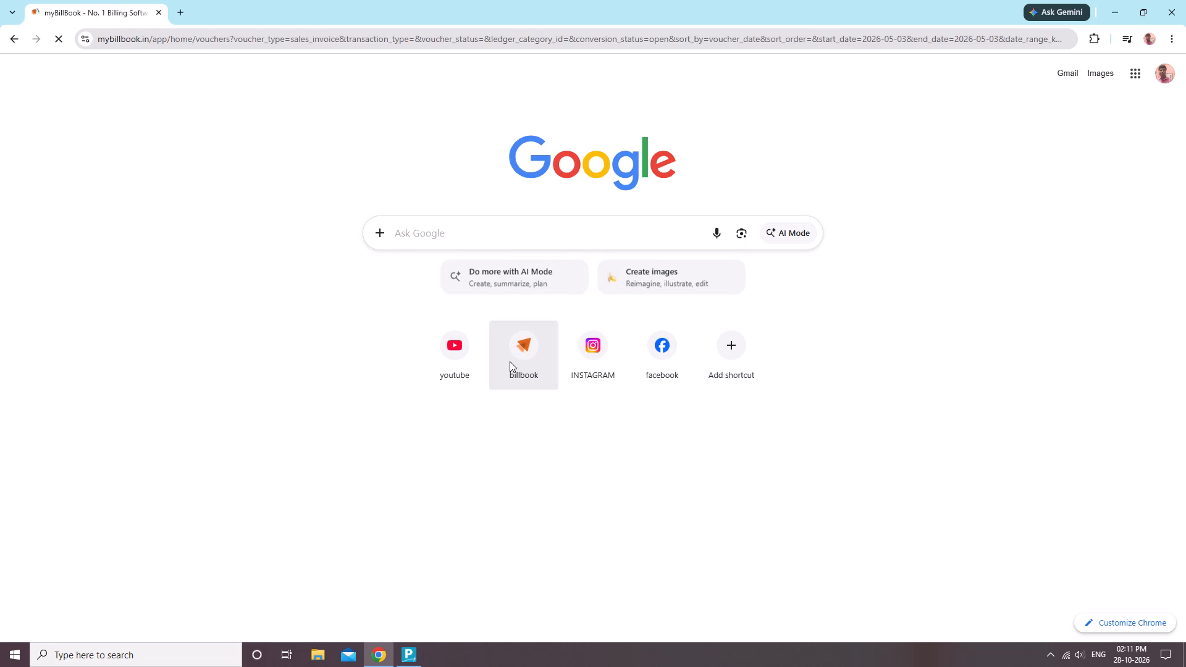
pyautogui.click(455, 238)
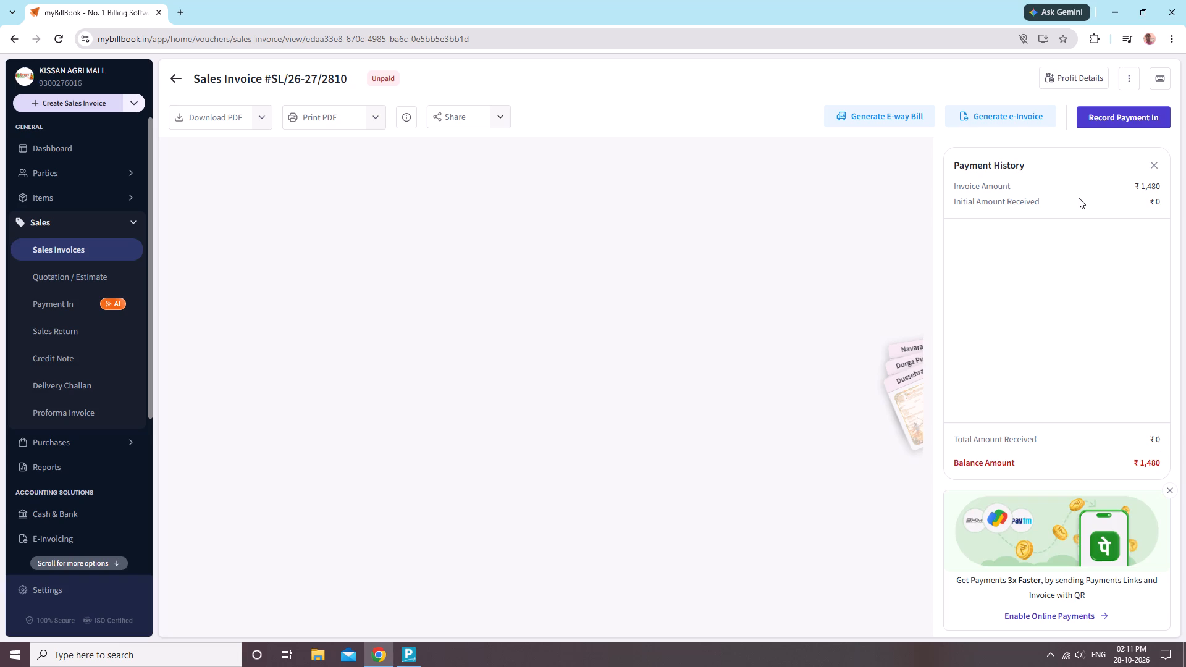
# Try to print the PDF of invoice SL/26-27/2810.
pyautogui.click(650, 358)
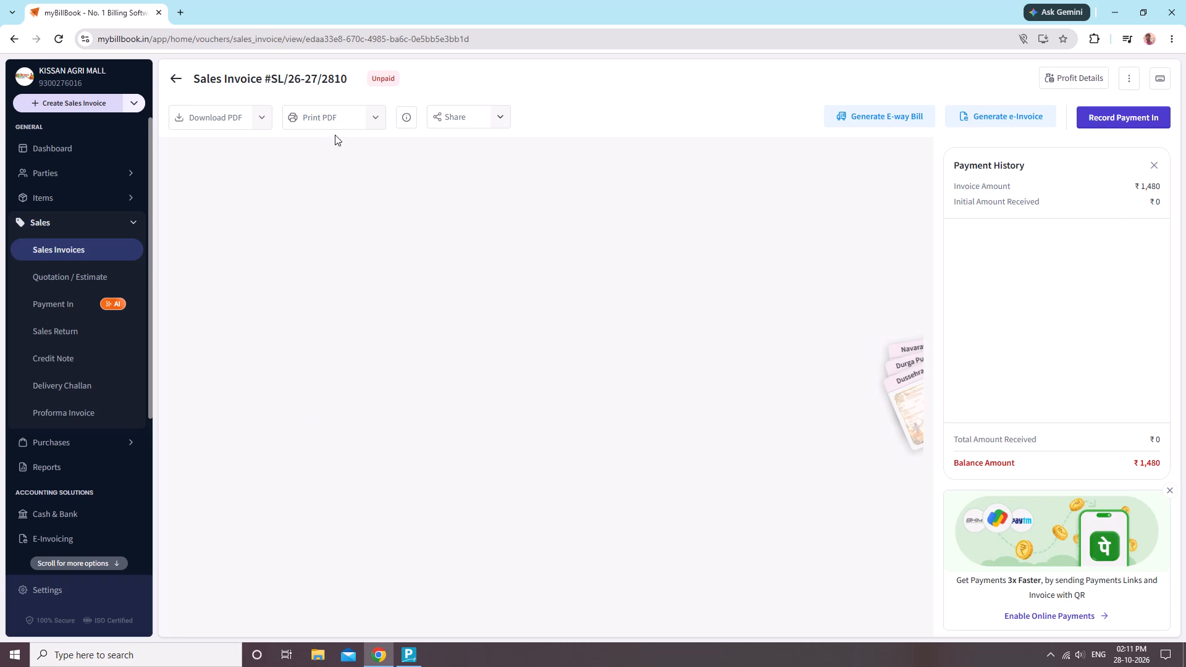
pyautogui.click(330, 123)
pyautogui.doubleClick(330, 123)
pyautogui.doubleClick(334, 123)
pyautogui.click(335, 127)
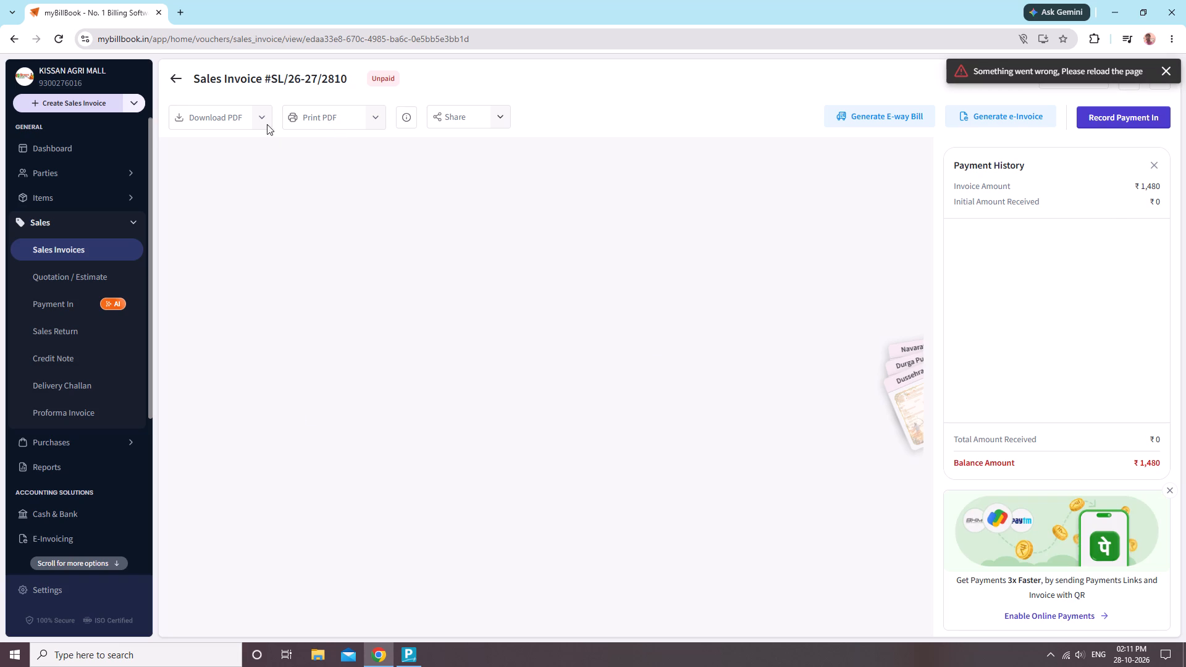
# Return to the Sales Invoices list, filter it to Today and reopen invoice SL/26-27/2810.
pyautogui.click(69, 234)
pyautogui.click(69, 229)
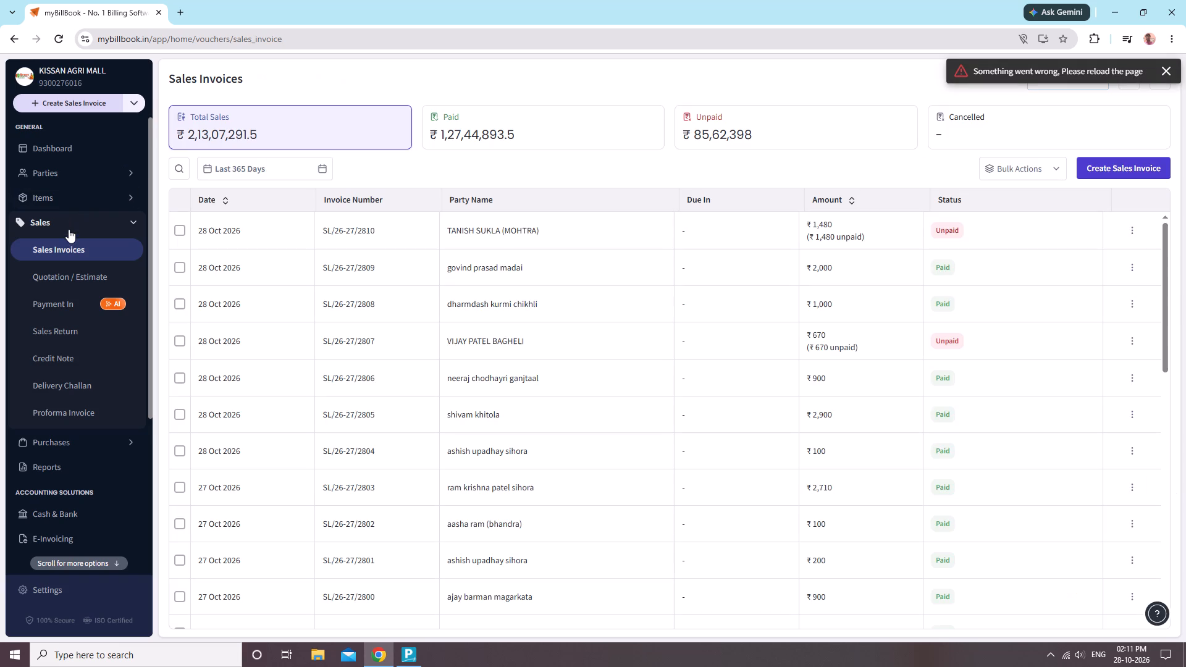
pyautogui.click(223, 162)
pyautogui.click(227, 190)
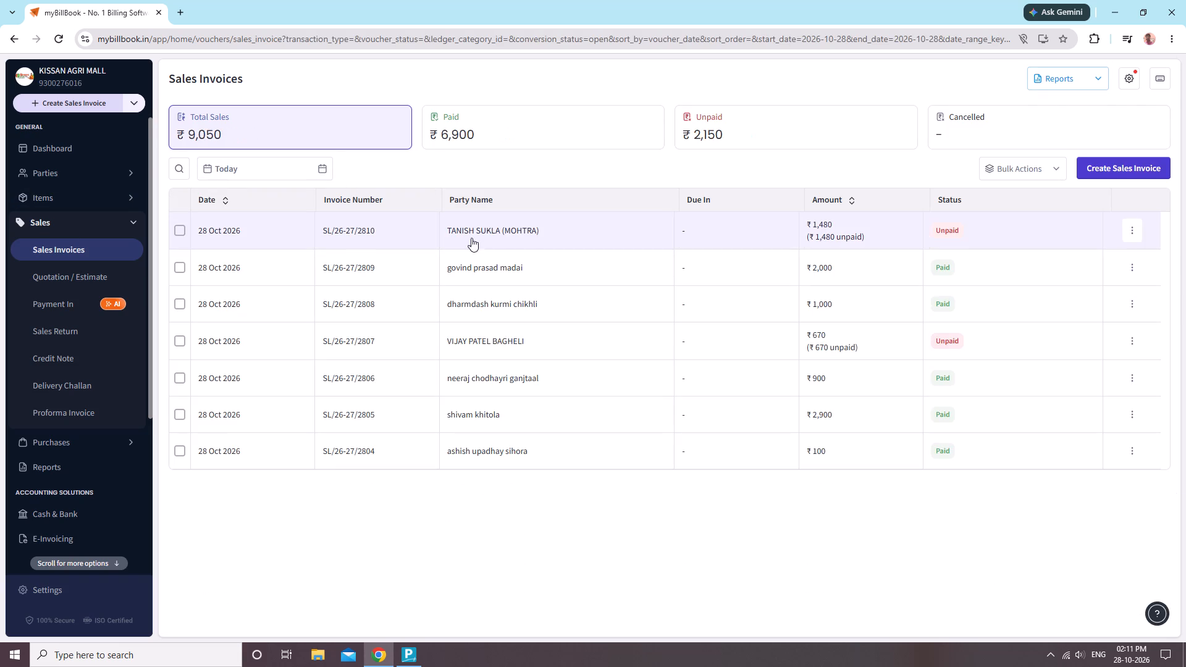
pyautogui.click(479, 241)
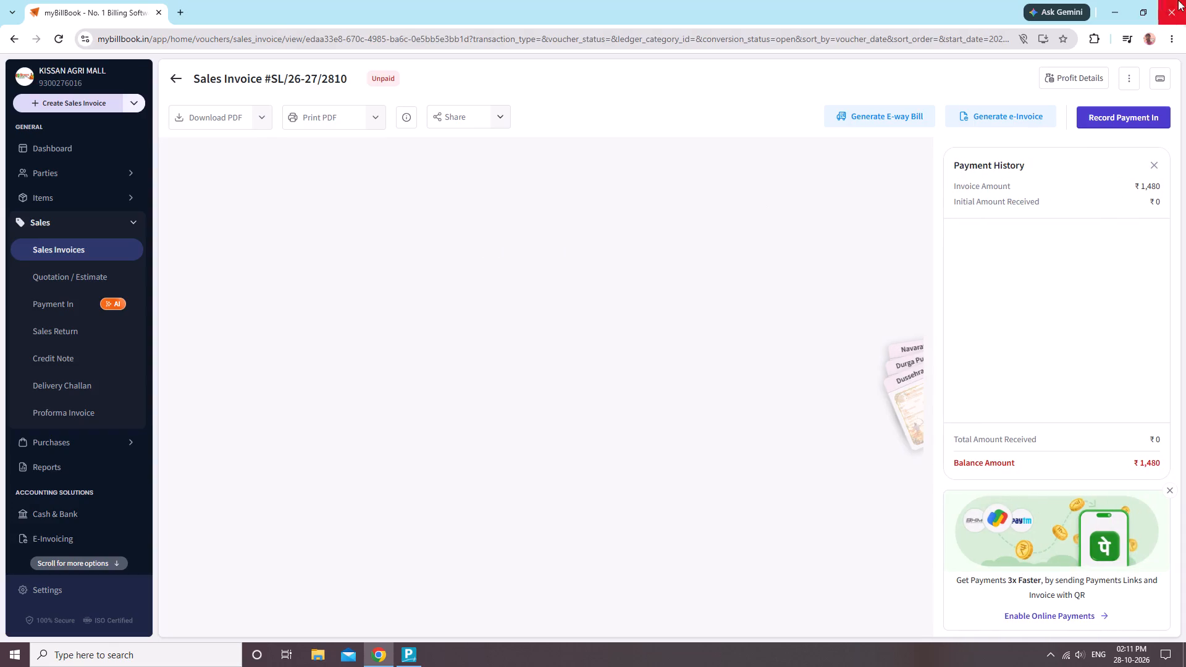
# Open invoice SL/26-27/2810 for editing and save it again without changing anything.
pyautogui.click(1129, 75)
pyautogui.click(1075, 110)
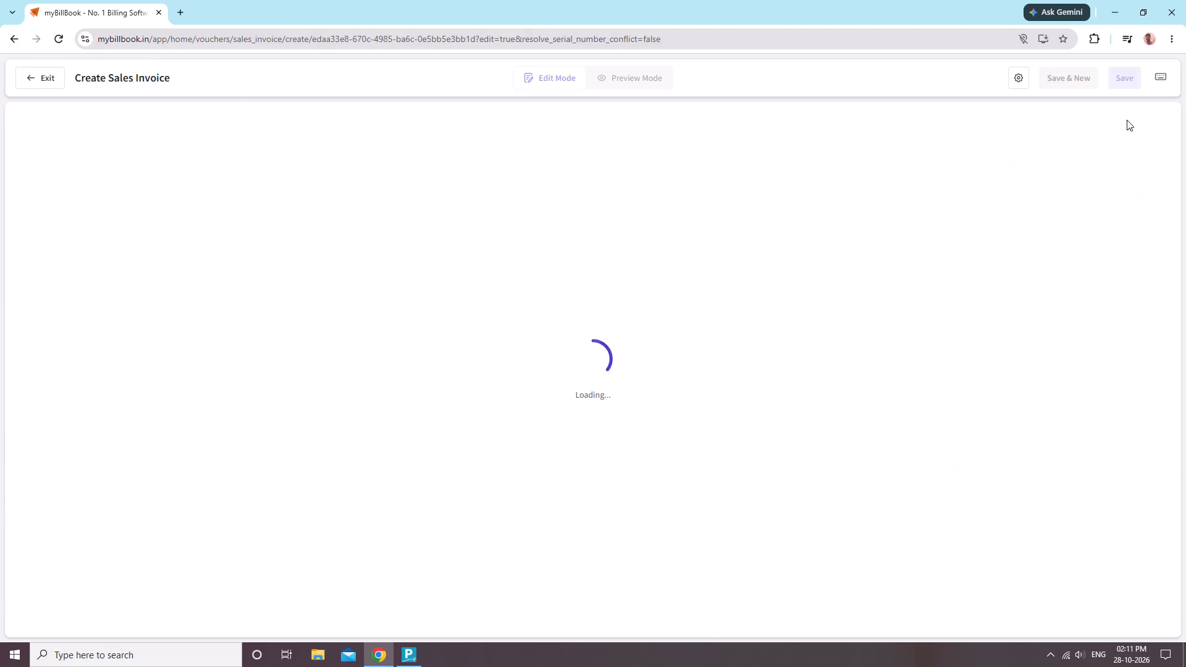
pyautogui.click(1108, 78)
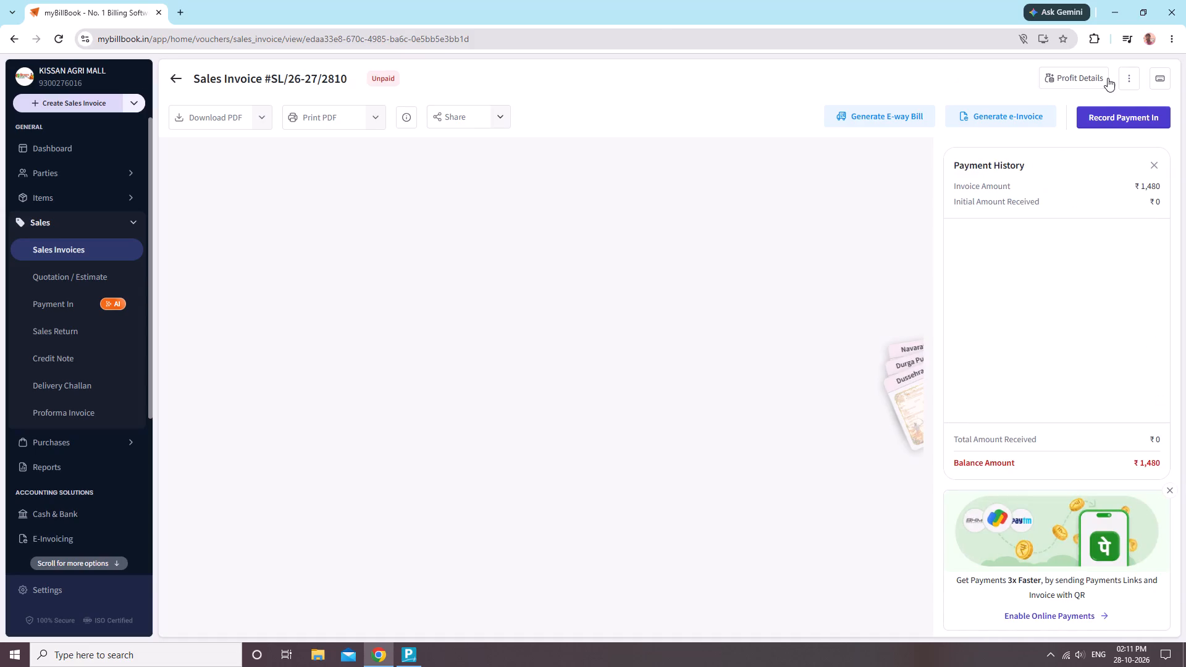
# Reopen invoice SL/26-27/2810 in edit mode and look over its items, terms and totals.
pyautogui.click(1133, 71)
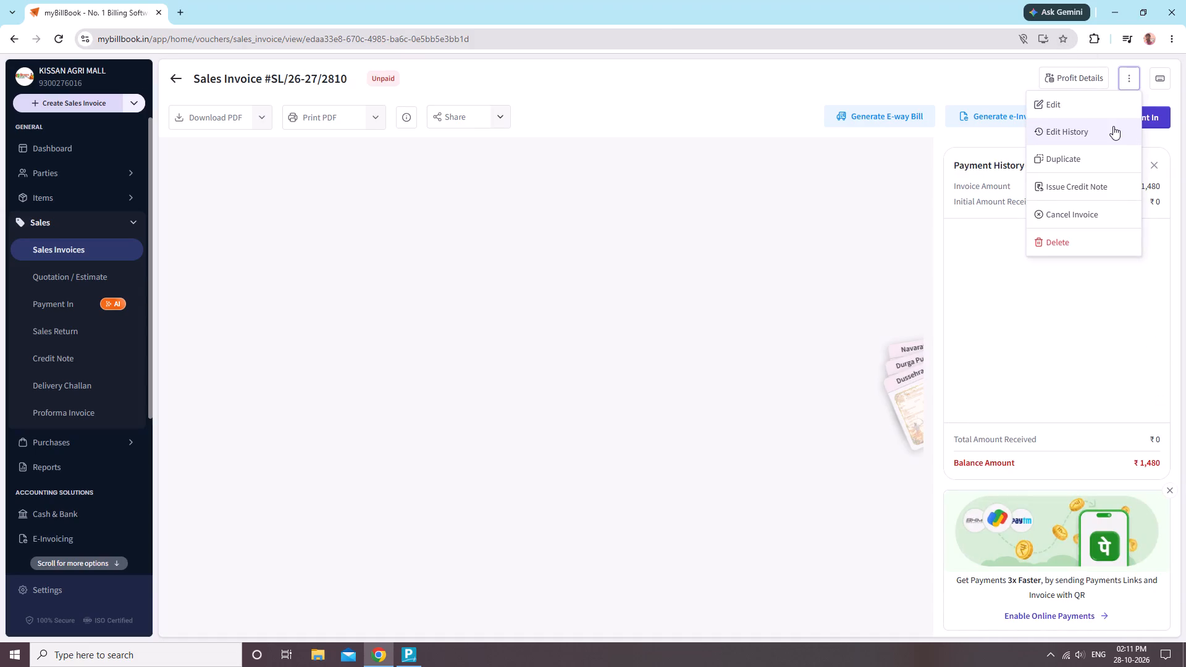
pyautogui.click(1094, 114)
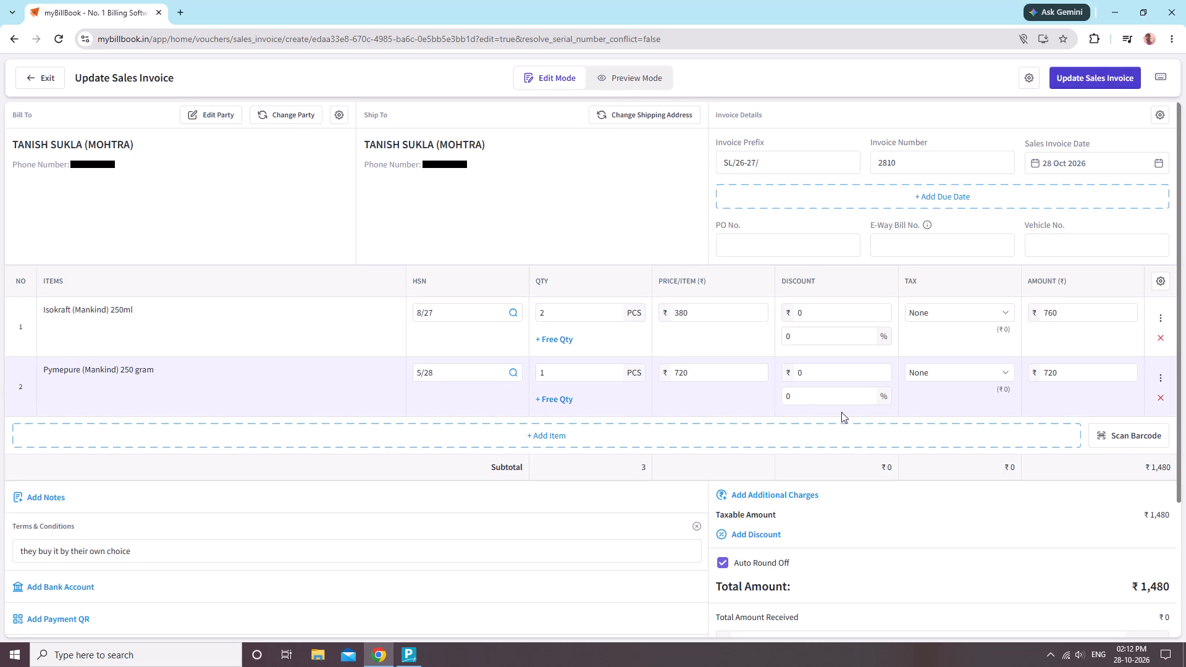
pyautogui.scroll(-4, 863, 403)
pyautogui.scroll(5, 862, 395)
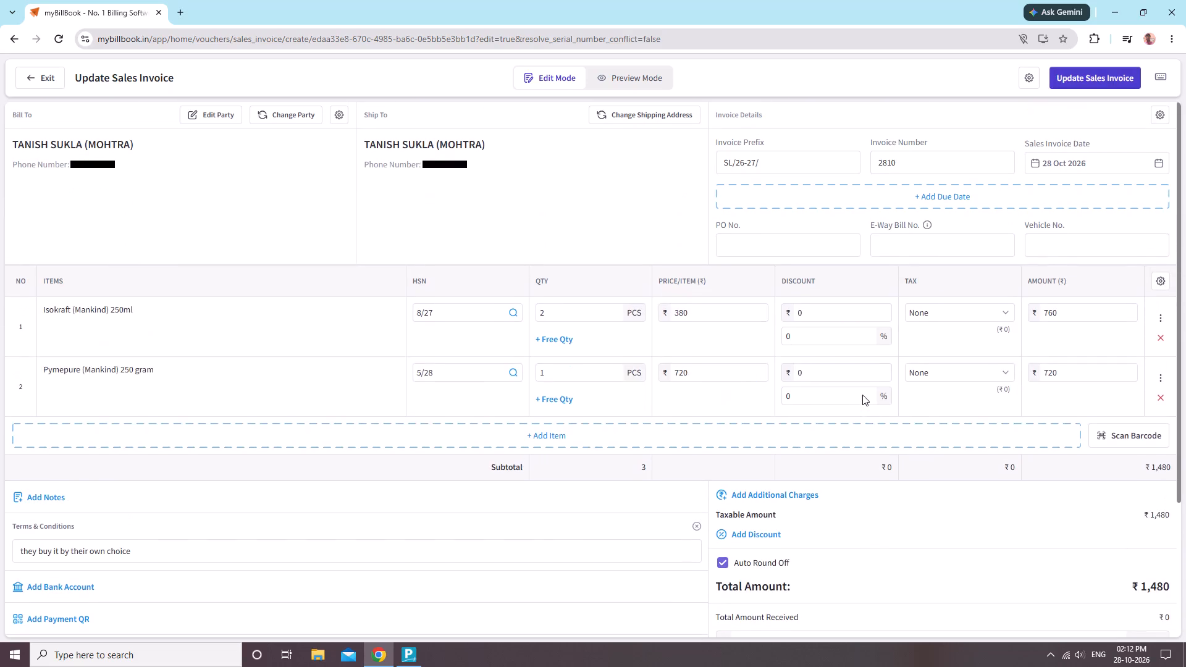
# Open billbook in a new tab, close the older billing tab and reopen invoice SL/26-27/2810.
pyautogui.click(185, 17)
pyautogui.doubleClick(537, 364)
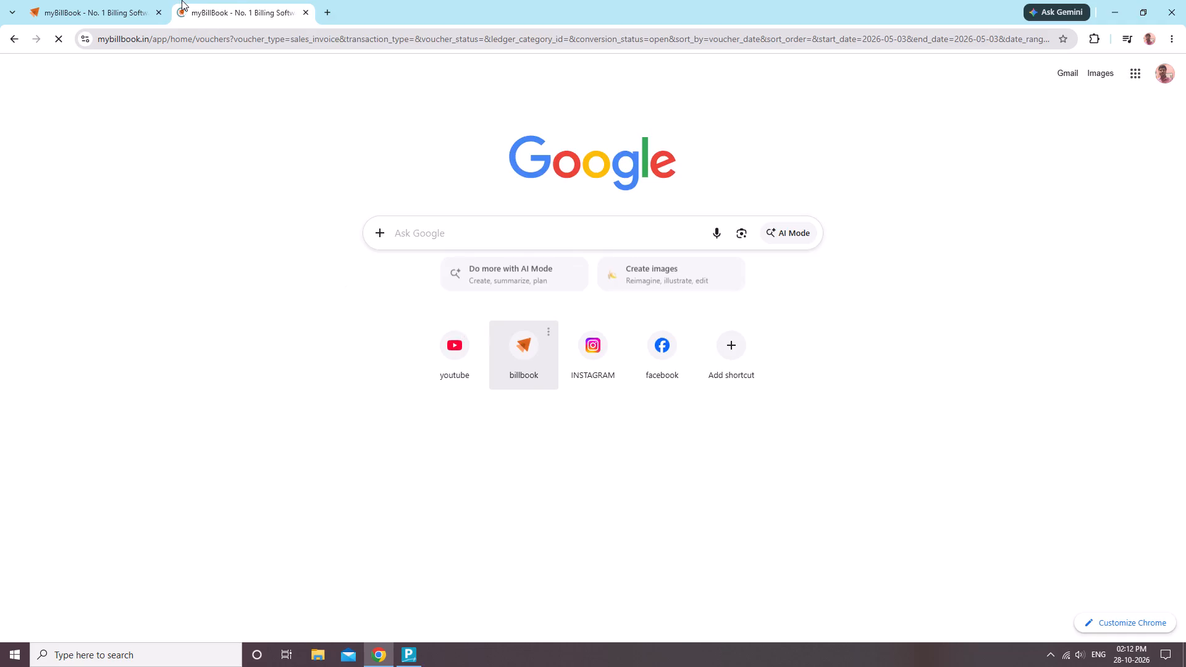
pyautogui.click(161, 12)
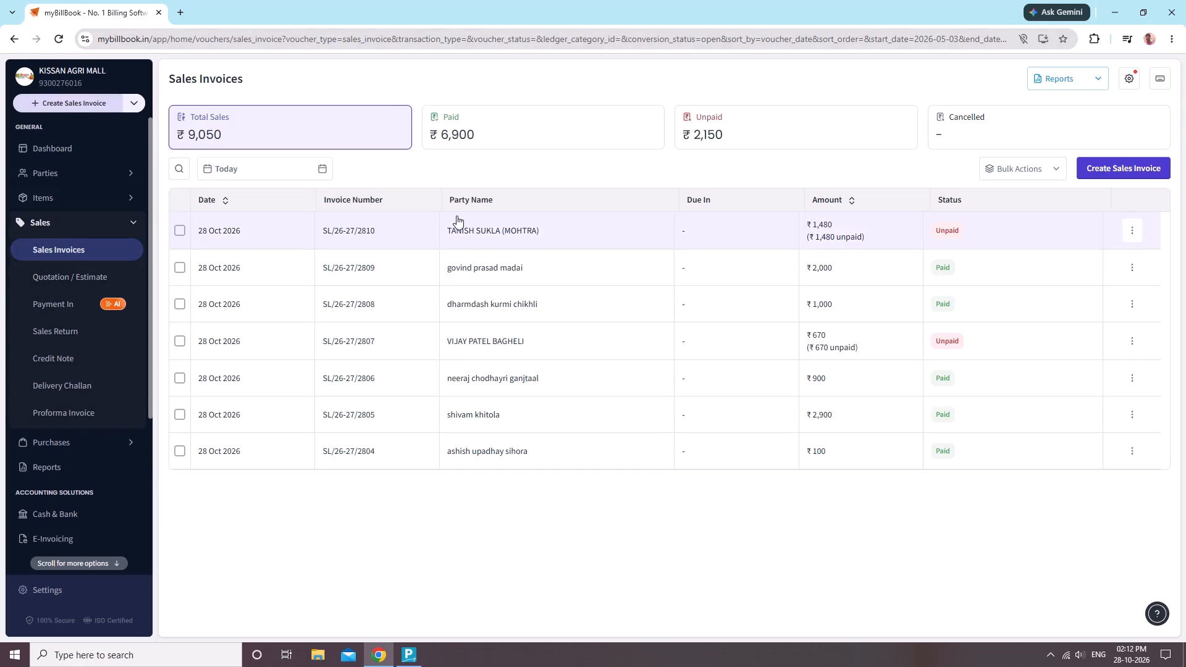
pyautogui.click(456, 216)
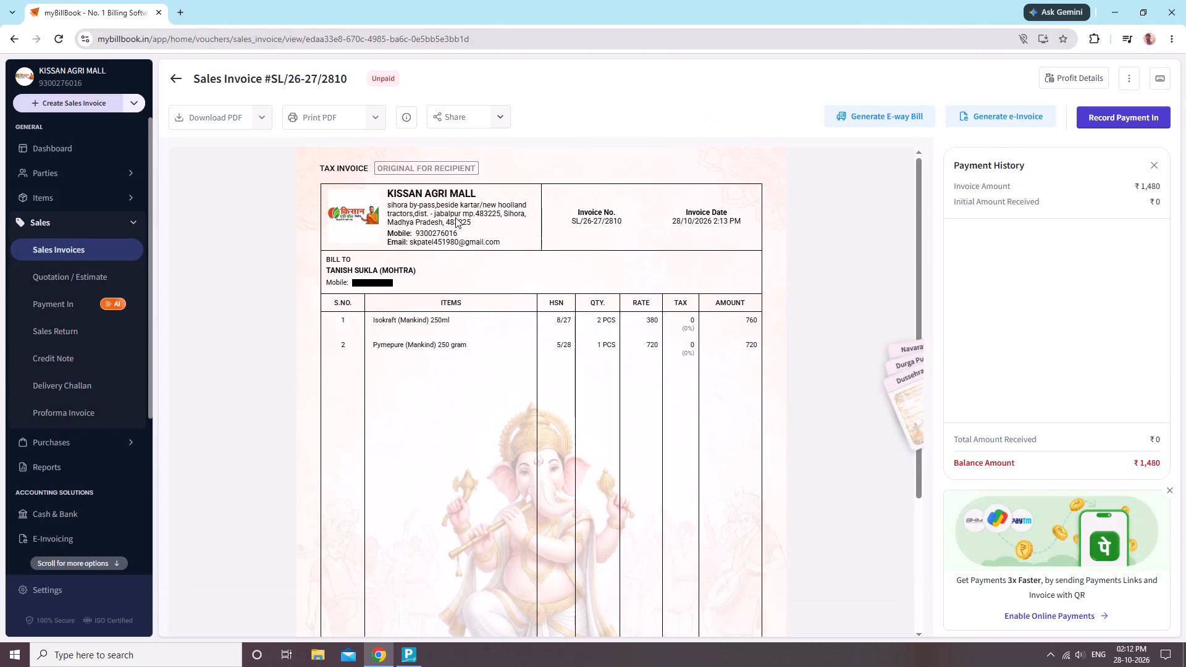
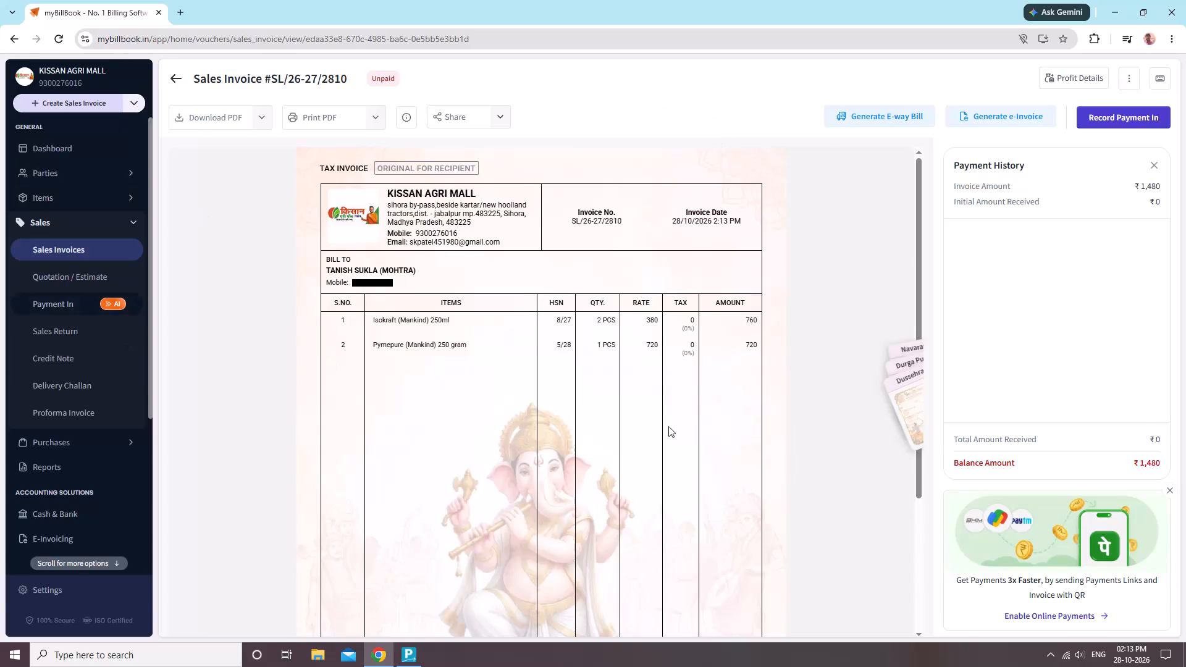
# Switch to TallyPrime and start a new Sales voucher for the Mohtara 34 customer.
pyautogui.click(398, 666)
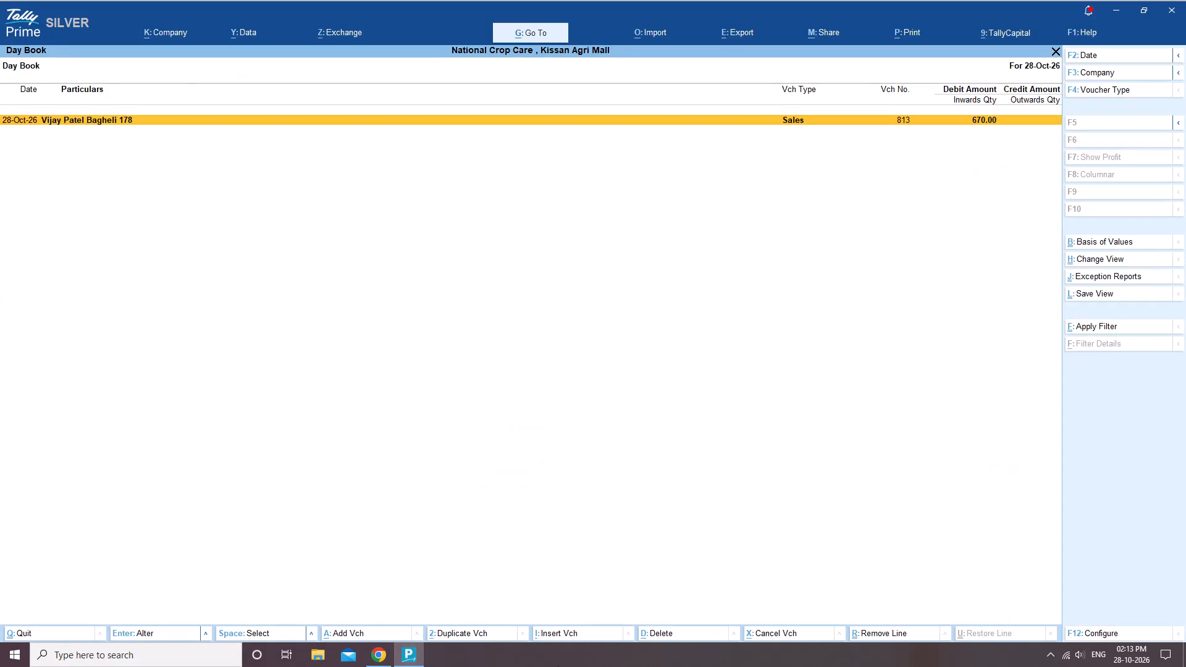
pyautogui.press('Escape')
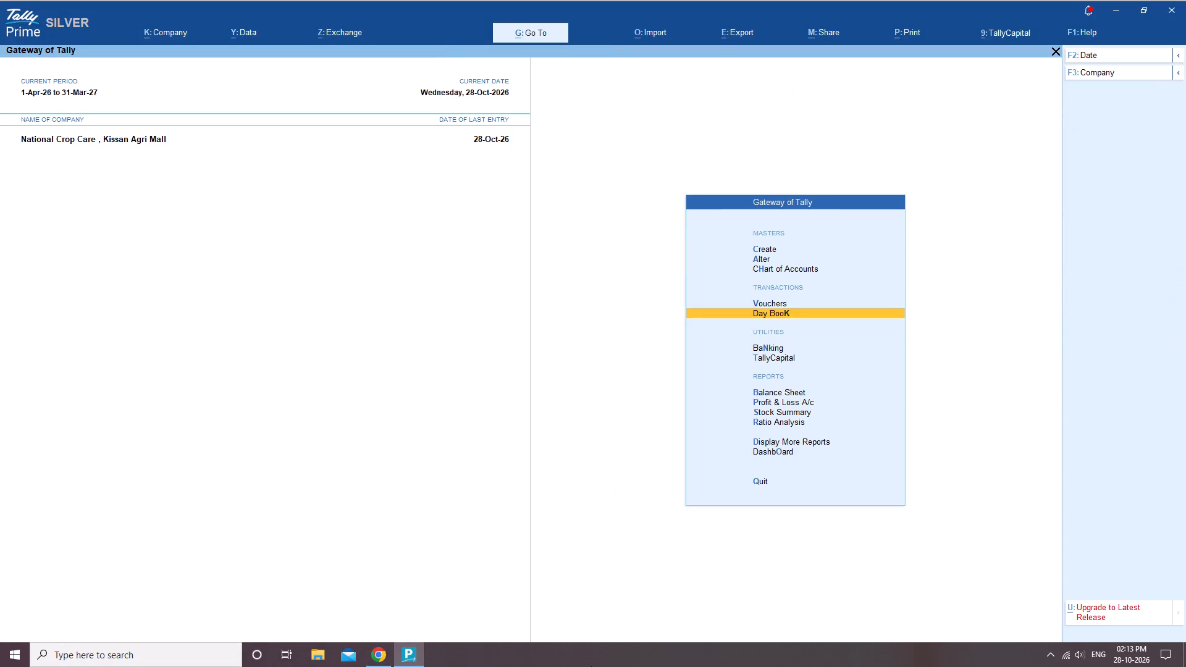
pyautogui.press('v')
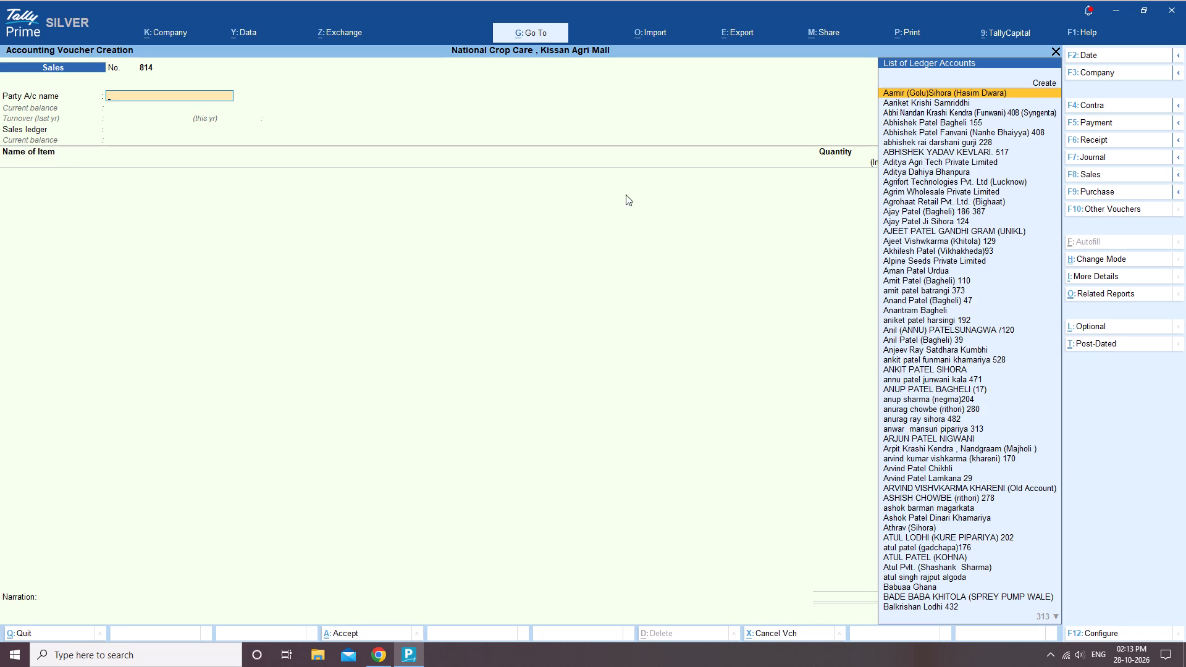
pyautogui.click(1106, 175)
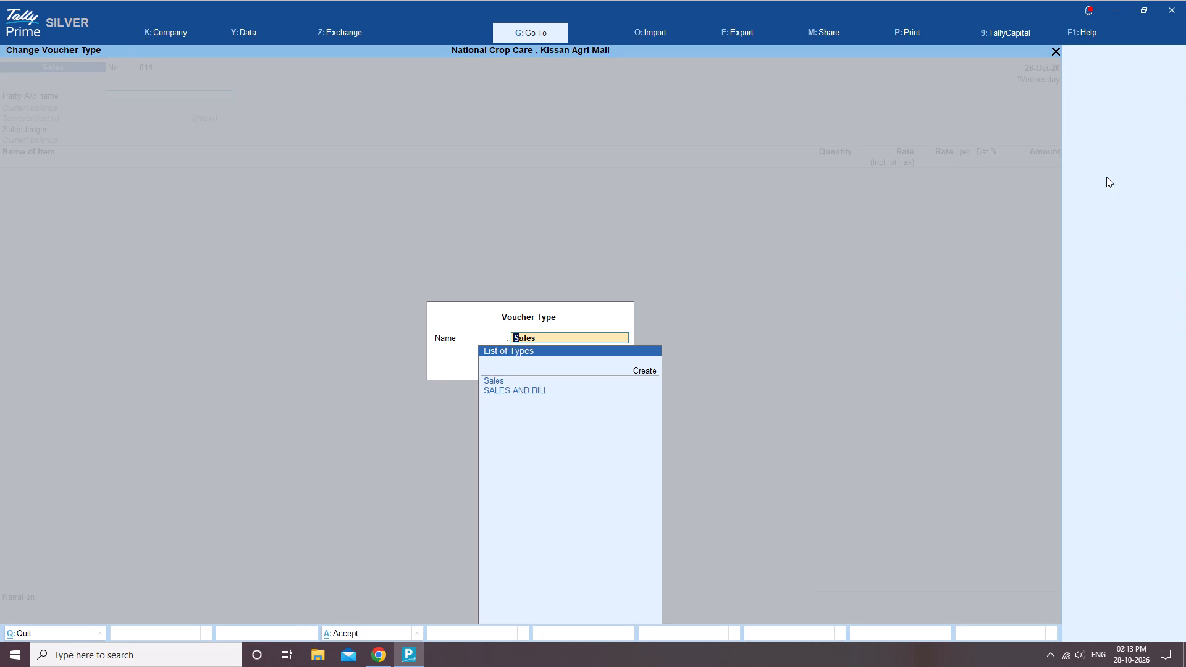
pyautogui.press('Down')
pyautogui.press('Return')
pyautogui.press('t')
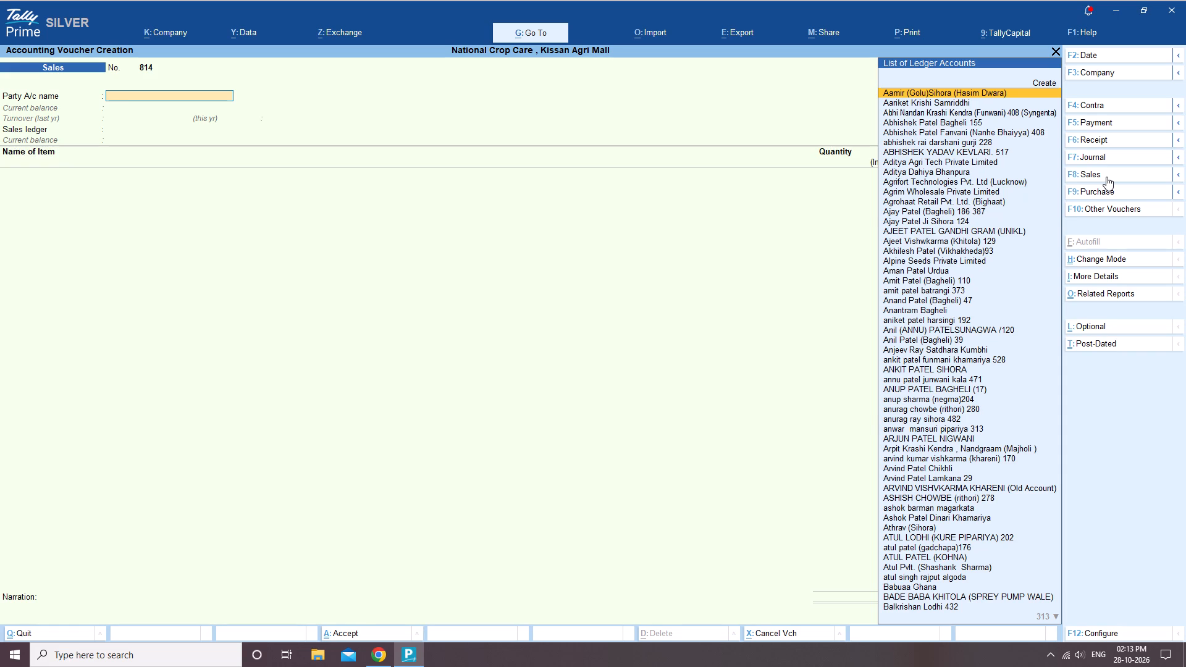
pyautogui.write('ani')
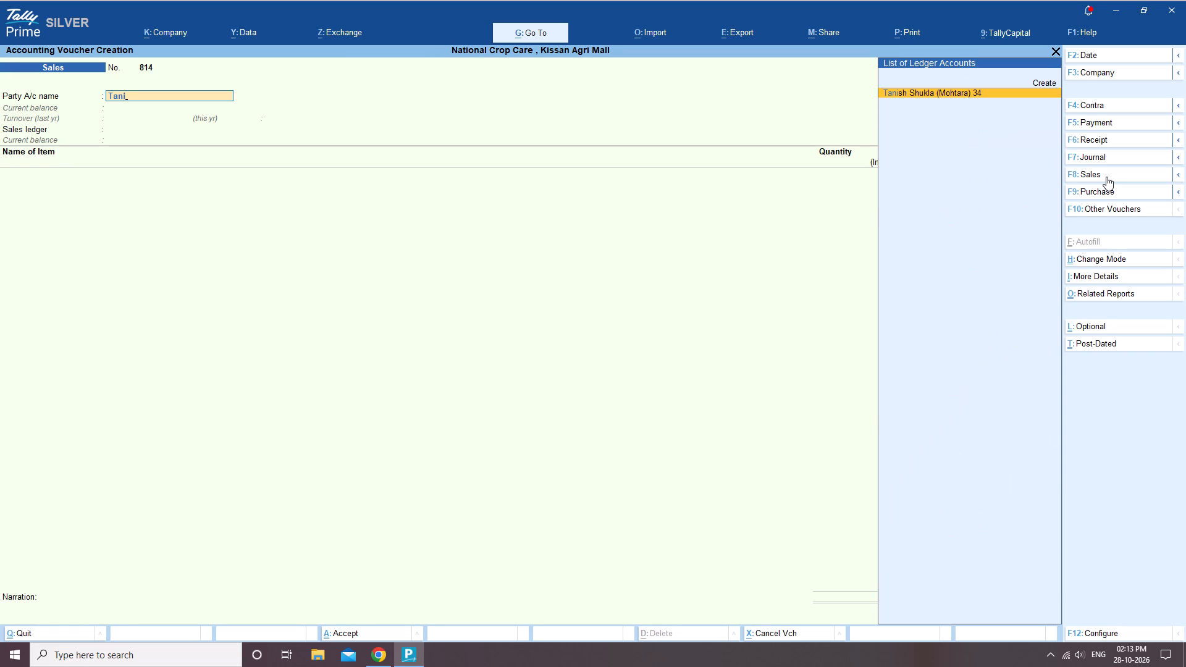
pyautogui.press('Return')
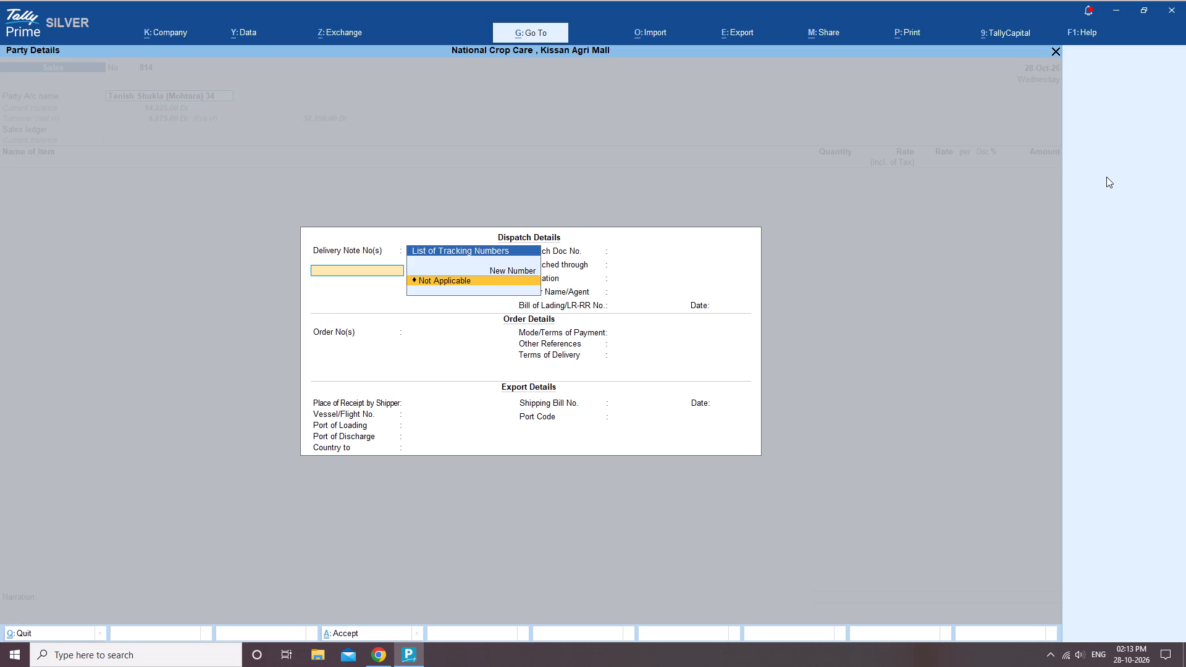
# Complete the dispatch details with delivery note Not Applicable and country India, leaving the other order and export fields blank.
pyautogui.press('Return')
pyautogui.press('Return')
pyautogui.press('Return')
pyautogui.press('Return')
pyautogui.press('Return')
pyautogui.press('Return')
pyautogui.press('Return')
pyautogui.press('Return')
pyautogui.press('Return')
pyautogui.press('Return')
pyautogui.press('Return')
pyautogui.press('Return')
pyautogui.press('Return')
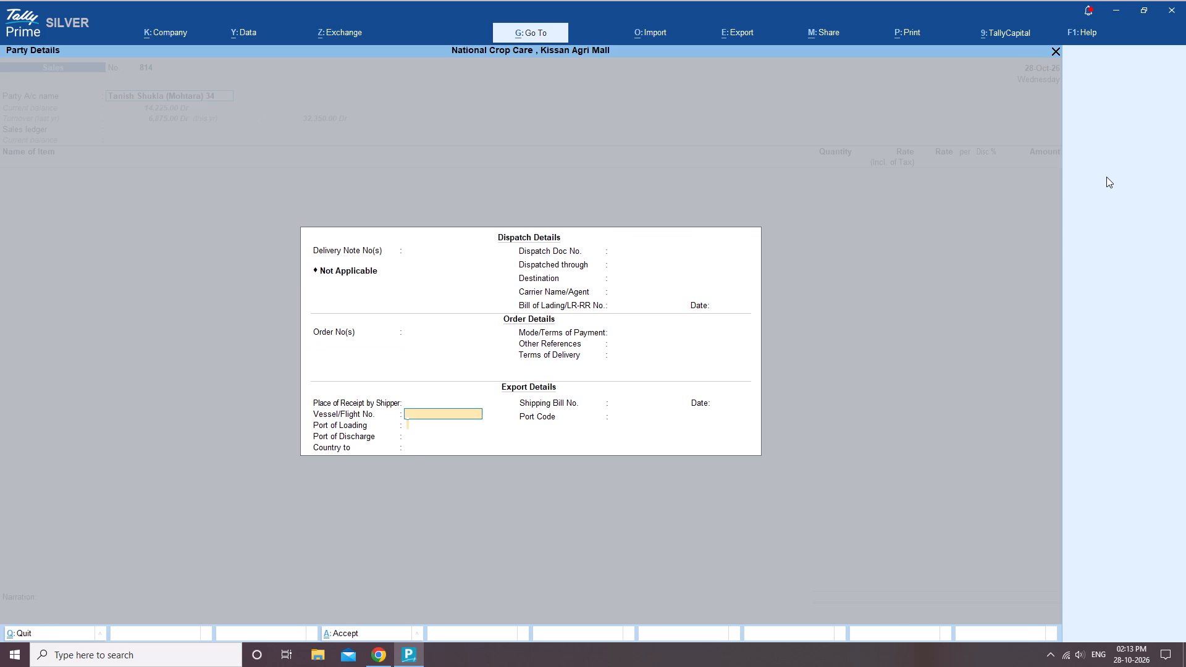
pyautogui.press('Return')
pyautogui.press('Return')
pyautogui.write('in')
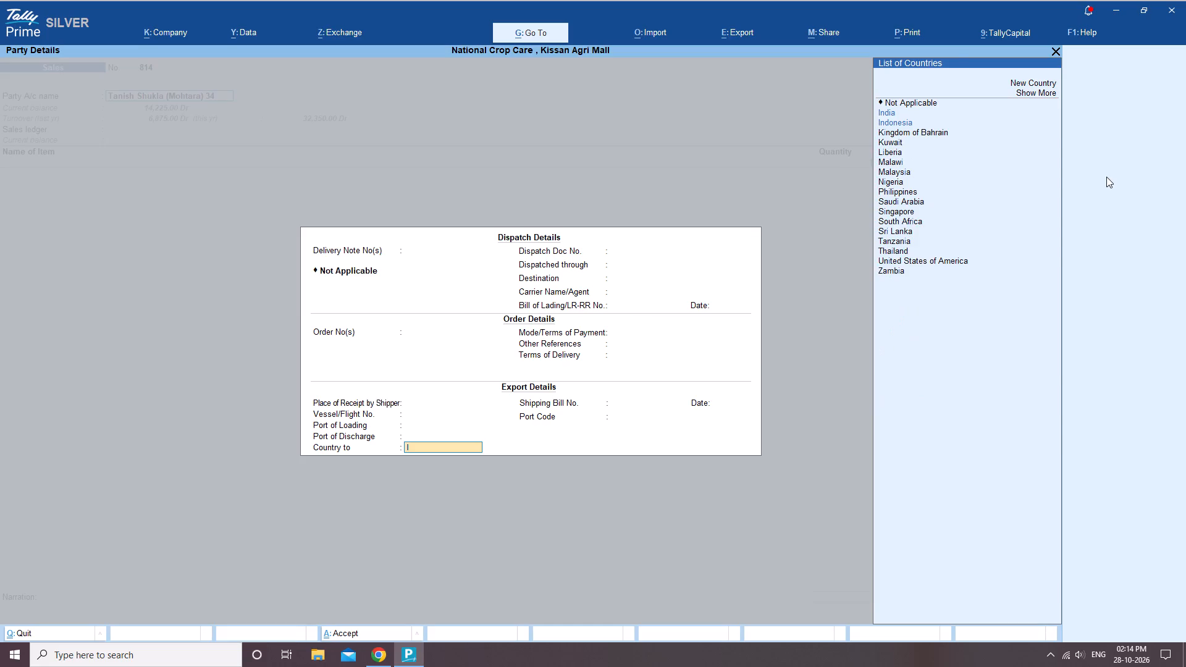
pyautogui.press('Down')
pyautogui.press('Return')
pyautogui.press('Return')
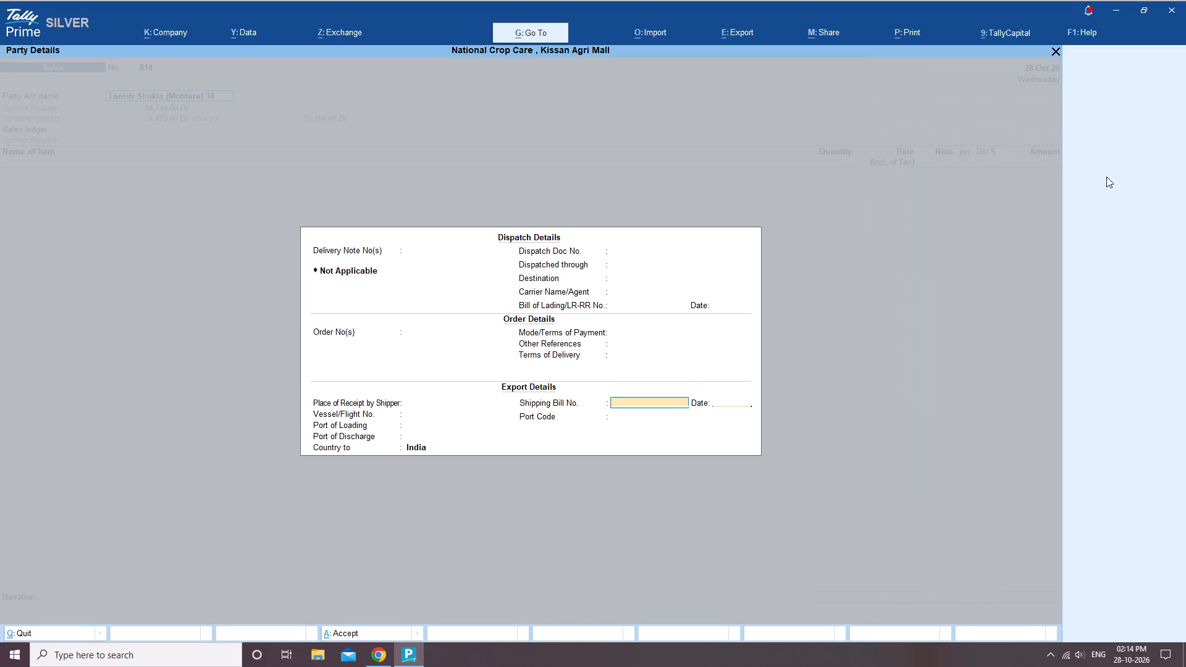
pyautogui.press('Return')
pyautogui.press('Return')
# Accept the buyer's party details with their existing values, including Madhya Pradesh as place of supply.
pyautogui.press('Return')
pyautogui.press('Return')
pyautogui.press('Return')
pyautogui.press('Return')
pyautogui.press('Return')
pyautogui.press('Return')
pyautogui.press('Return')
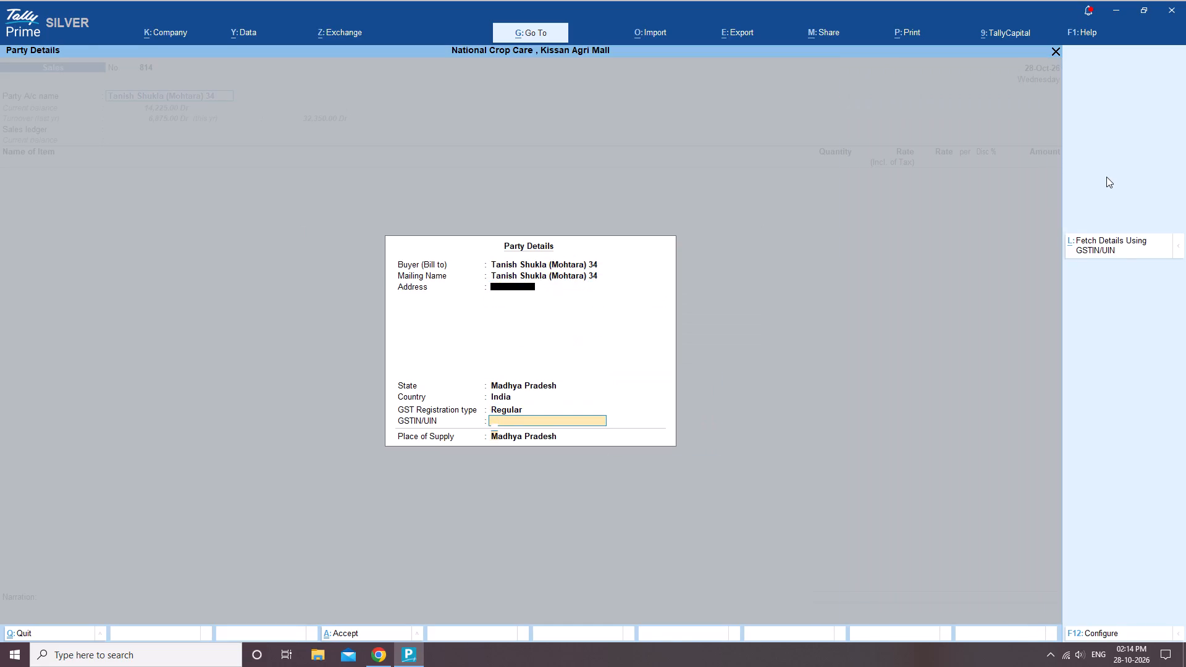
pyautogui.press('Return')
# Choose SALES as the voucher's sales ledger.
pyautogui.press('Down')
pyautogui.press('Down')
pyautogui.press('Down')
pyautogui.press('Down')
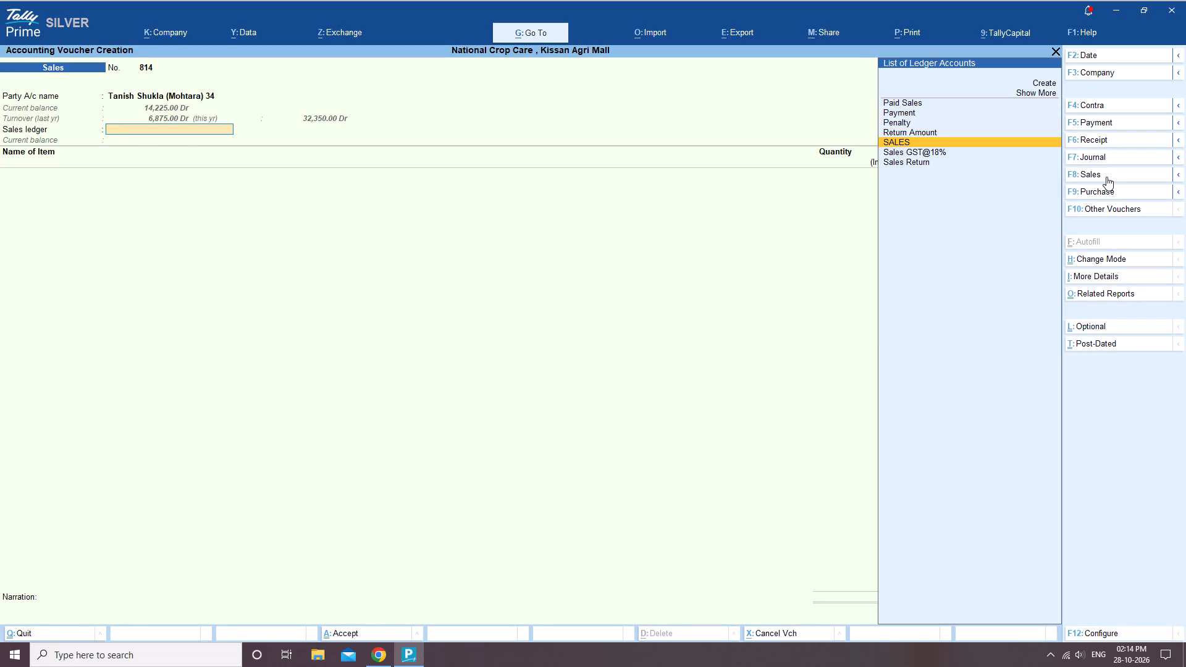
pyautogui.press('Return')
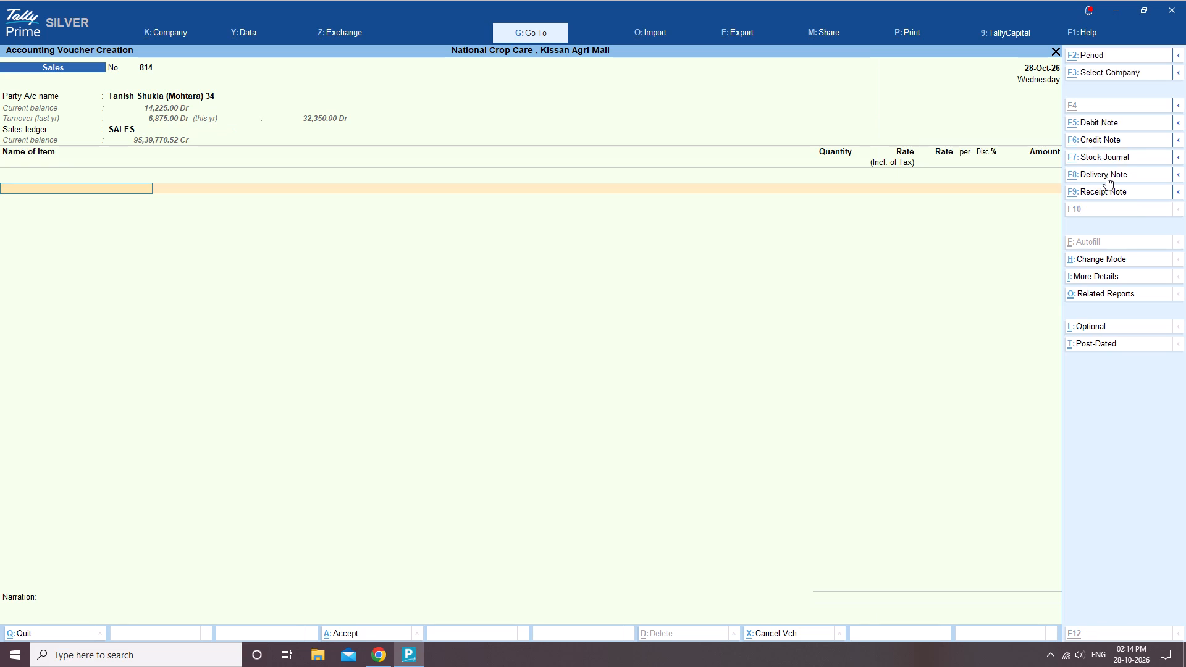
# Add isokraft 250 ml as the first item, with tracking number Not Applicable and godown Main Location.
pyautogui.hotkey('alt', 'Tab')
pyautogui.hotkey('alt', 'Tab')
pyautogui.write('isok')
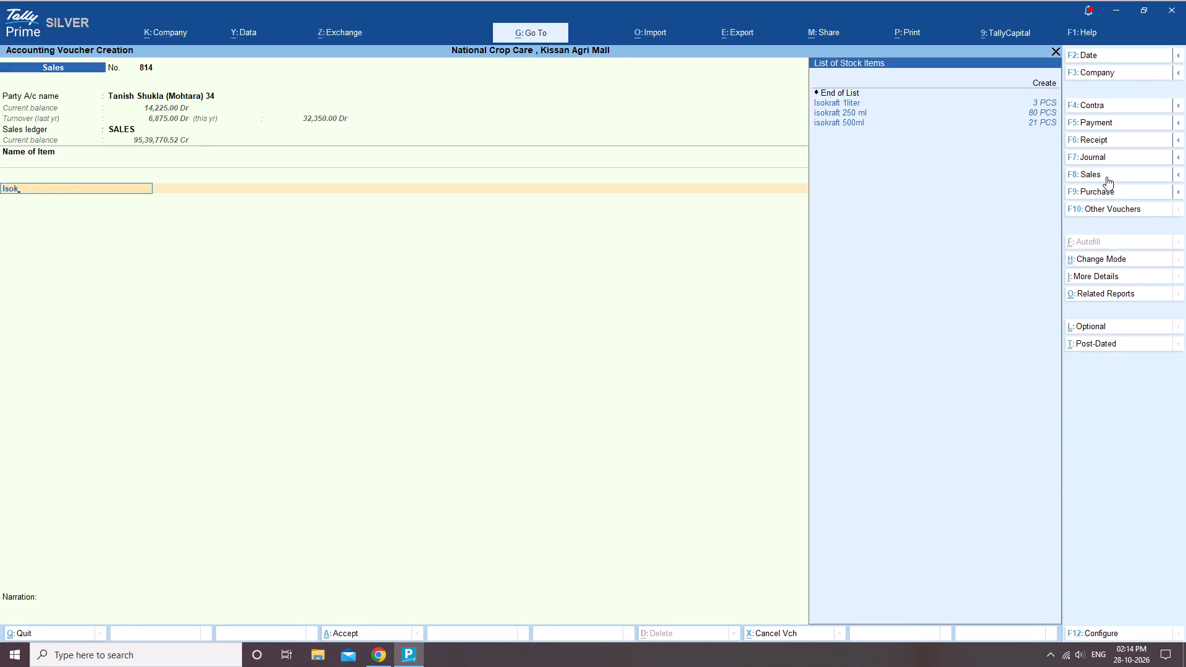
pyautogui.press('Down')
pyautogui.press('Down')
pyautogui.press('Return')
pyautogui.press('Return')
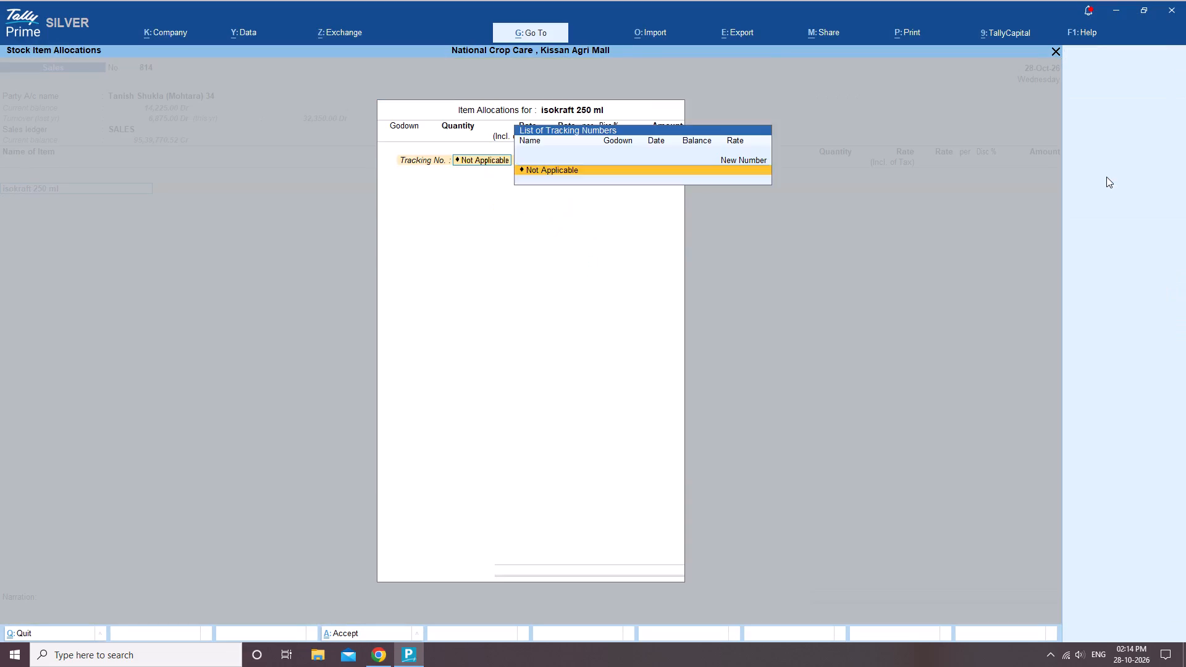
pyautogui.press('Return')
pyautogui.press('m')
pyautogui.press('Return')
# Check invoice SL/26-27/2810 in the browser and enter 2 as isokraft 250 ml's rate including tax.
pyautogui.hotkey('alt', 'Tab')
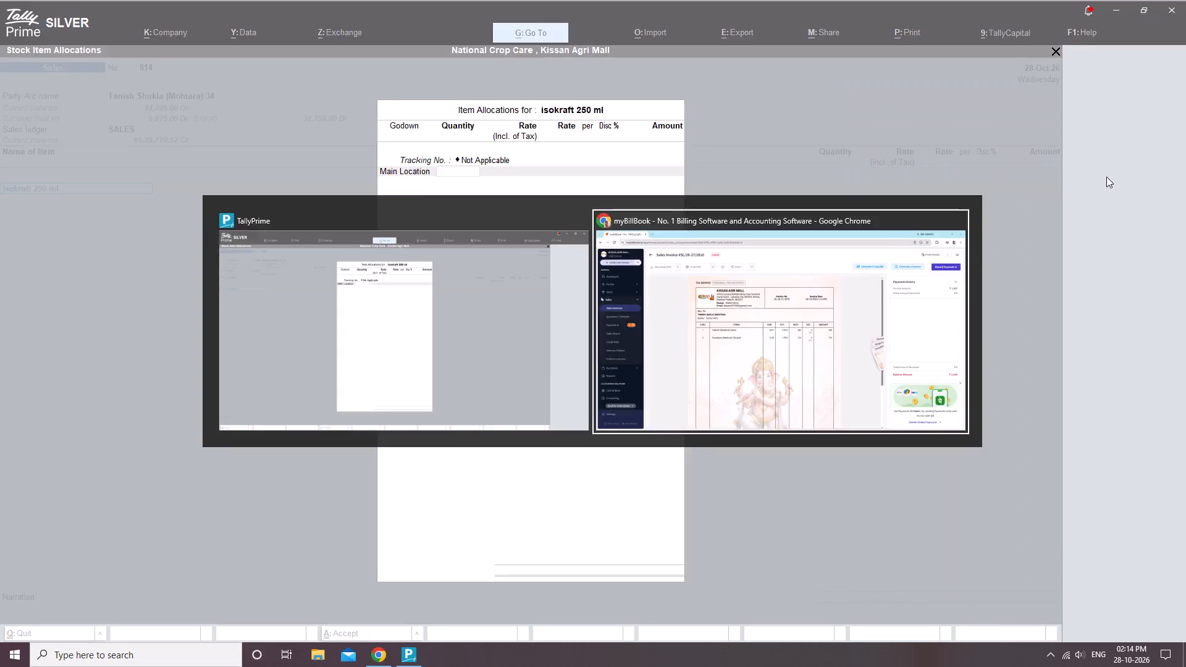
pyautogui.hotkey('alt', 'Tab')
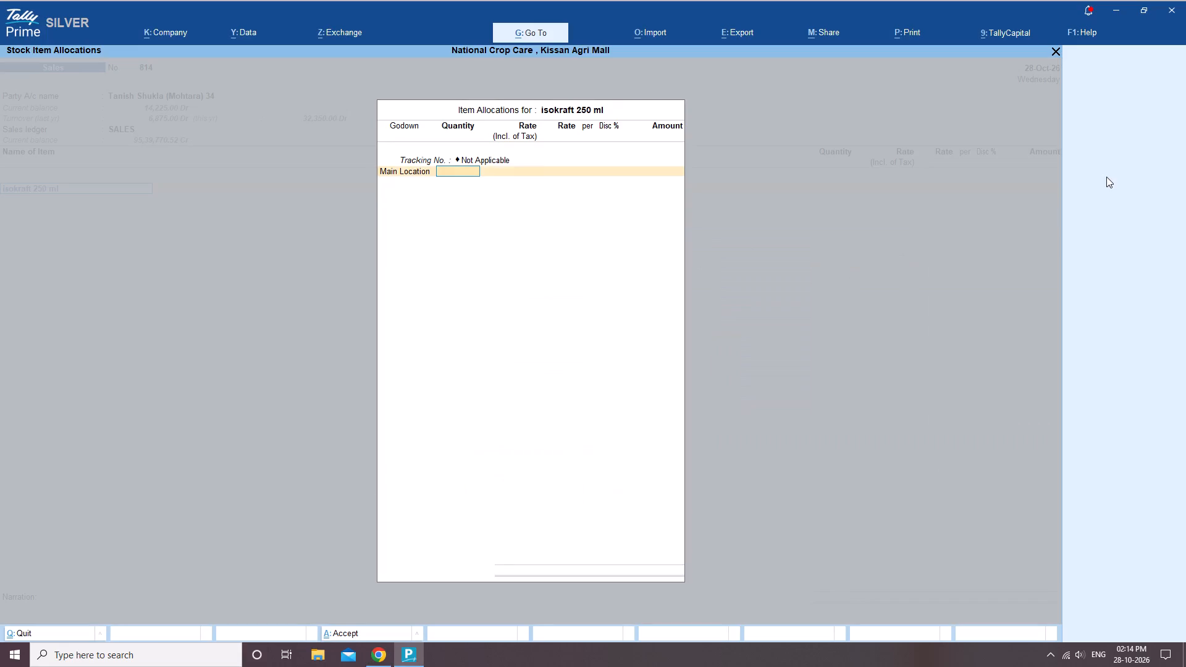
pyautogui.press('Tab')
pyautogui.hotkey('alt', 'Tab')
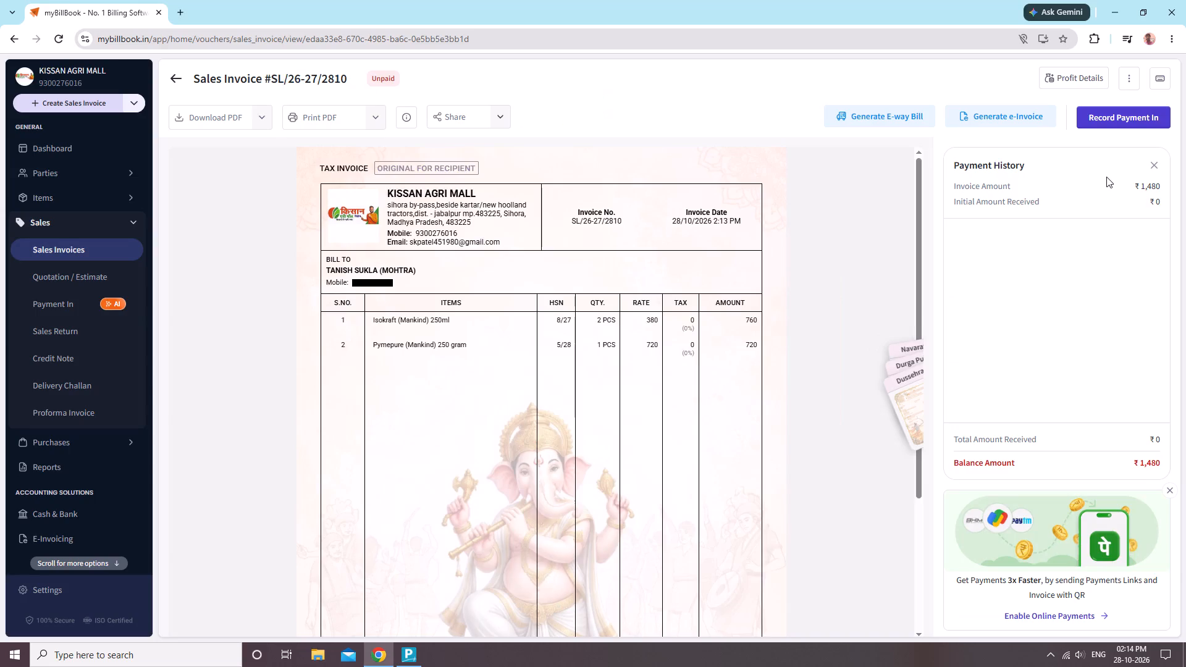
pyautogui.hotkey('alt', 'Tab')
pyautogui.press('2')
pyautogui.press('Return')
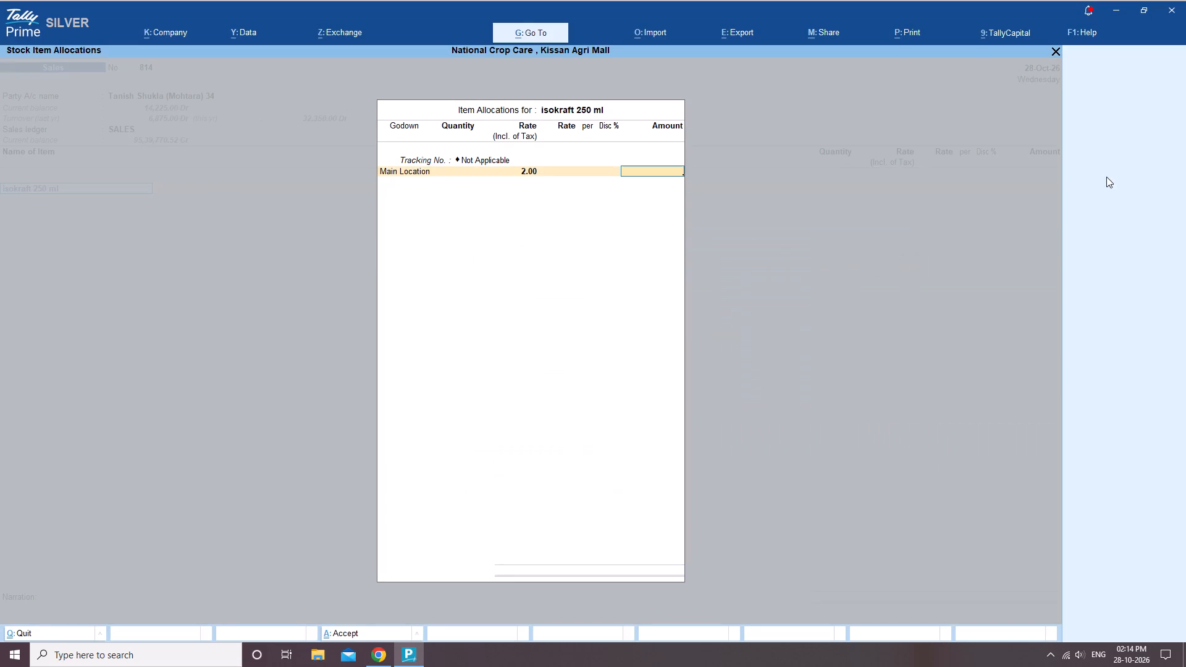
# Set isokraft 250 ml's quantity to 2 PCS and its rate to 380, and complete the item line.
pyautogui.press('BackSpace')
pyautogui.press('BackSpace')
pyautogui.press('2')
pyautogui.press('Return')
pyautogui.press('Return')
pyautogui.write('380')
pyautogui.press('Return')
pyautogui.press('Return')
pyautogui.press('Return')
pyautogui.press('Return')
pyautogui.press('Return')
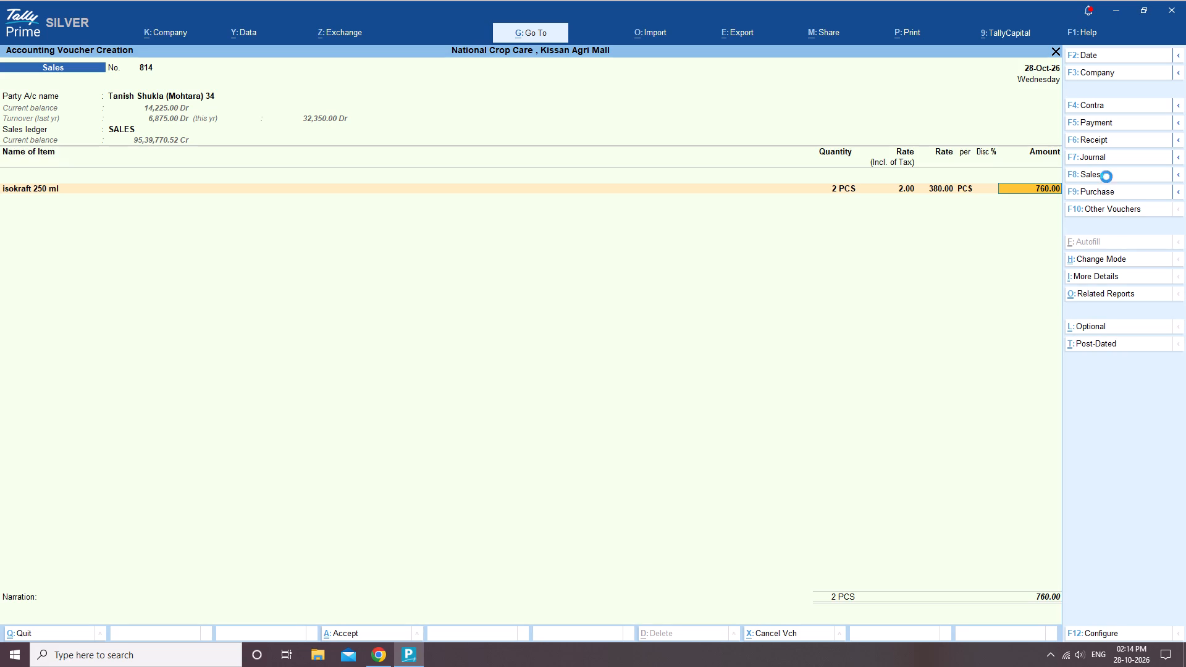
pyautogui.press('Return')
pyautogui.press('Return')
pyautogui.press('Return')
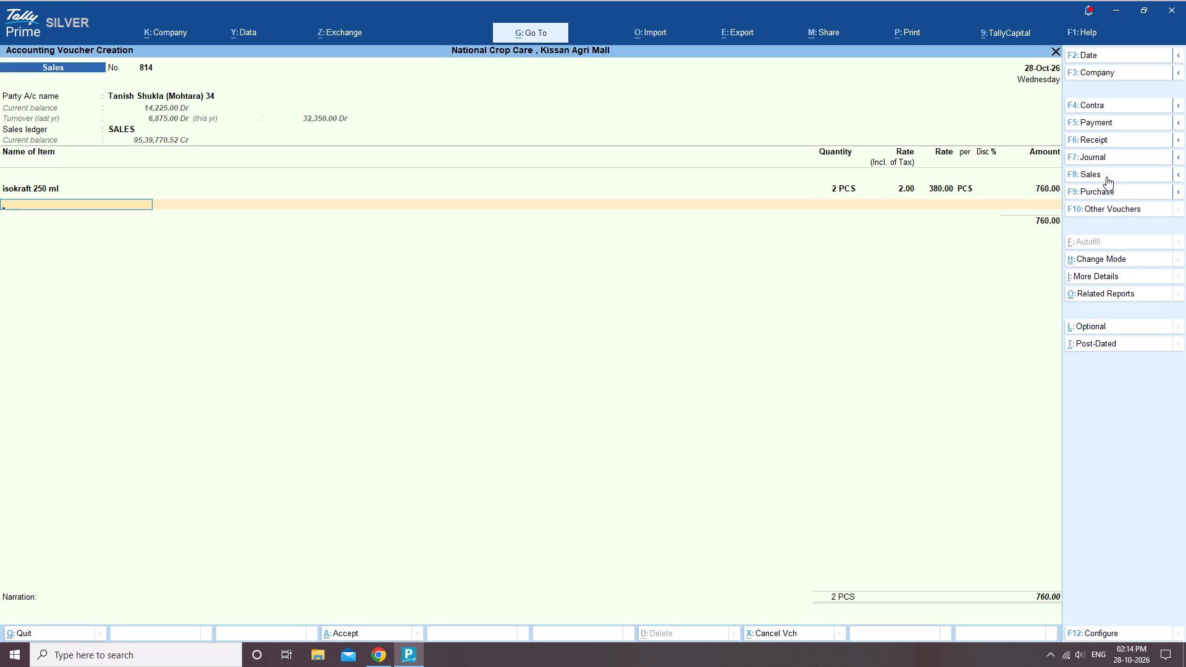
# Add 1 PCS of Pymepure 250 Gm from Main Location as the second item, with tracking number Not Applicable.
pyautogui.write('pymep')
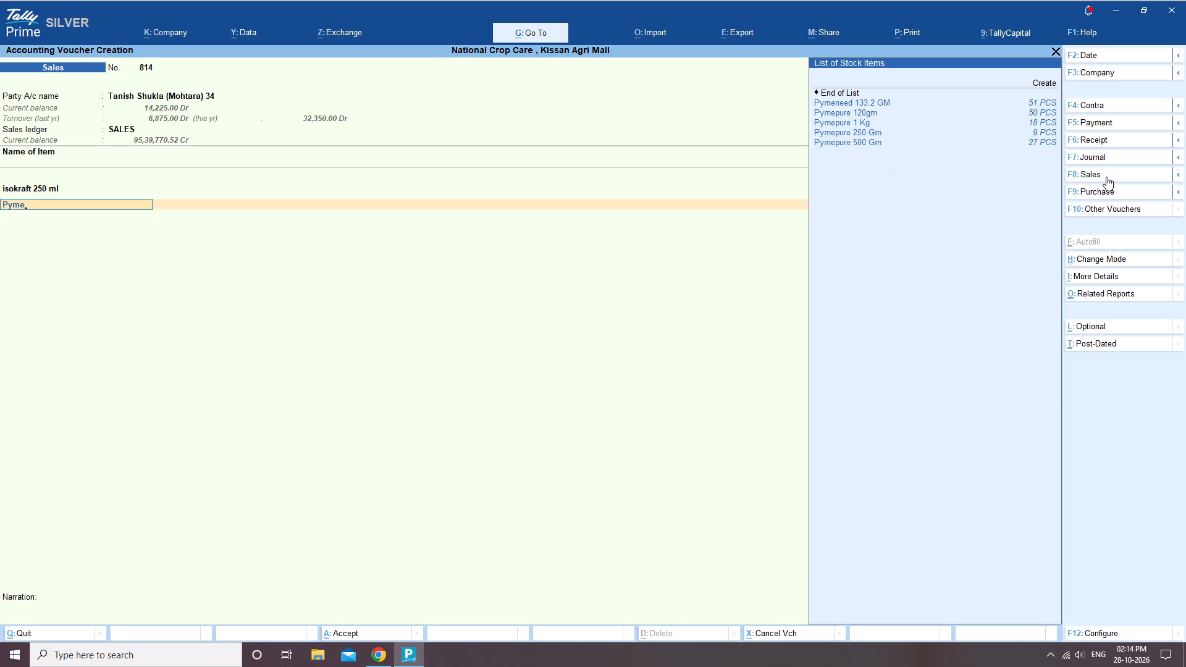
pyautogui.press('Down')
pyautogui.press('Down')
pyautogui.press('Down')
pyautogui.press('Return')
pyautogui.press('Return')
pyautogui.press('Return')
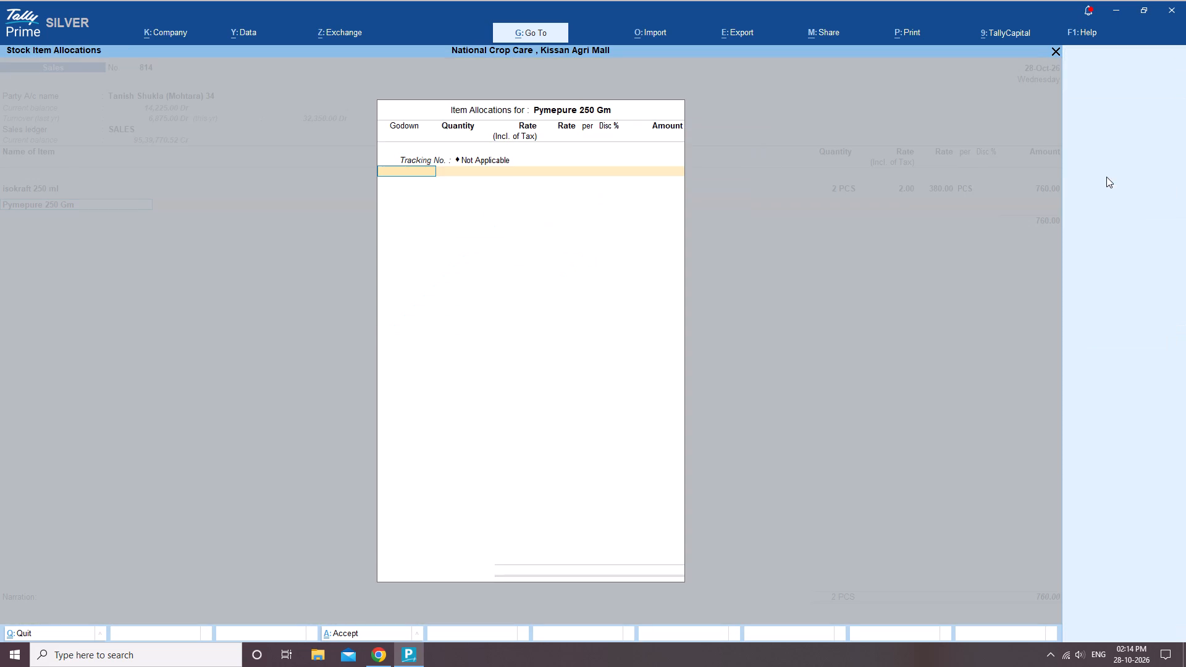
pyautogui.press('m')
pyautogui.press('Return')
pyautogui.press('1')
pyautogui.press('Return')
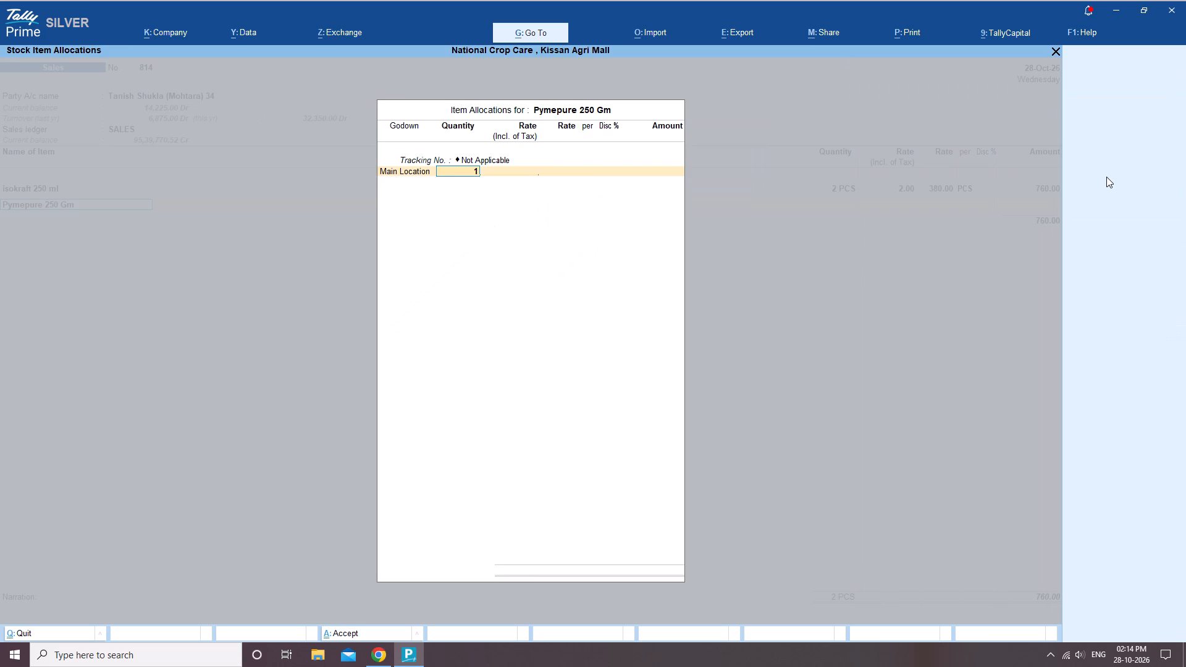
pyautogui.press('Return')
pyautogui.press('Return')
pyautogui.press('Return')
pyautogui.press('Return')
pyautogui.press('Return')
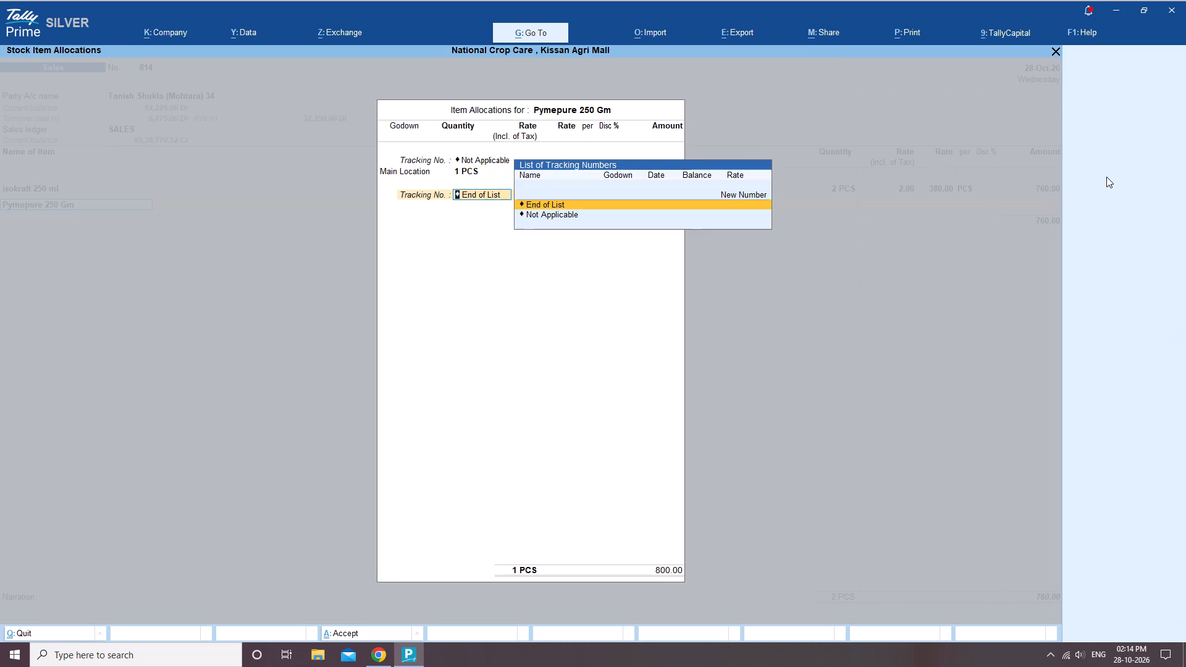
# Set Pymepure 250 Gm's rate to 720 and complete the item line.
pyautogui.press('BackSpace')
pyautogui.press('BackSpace')
pyautogui.press('BackSpace')
pyautogui.press('BackSpace')
pyautogui.write('720')
pyautogui.press('Return')
pyautogui.press('Return')
pyautogui.press('Return')
pyautogui.press('Return')
pyautogui.press('Return')
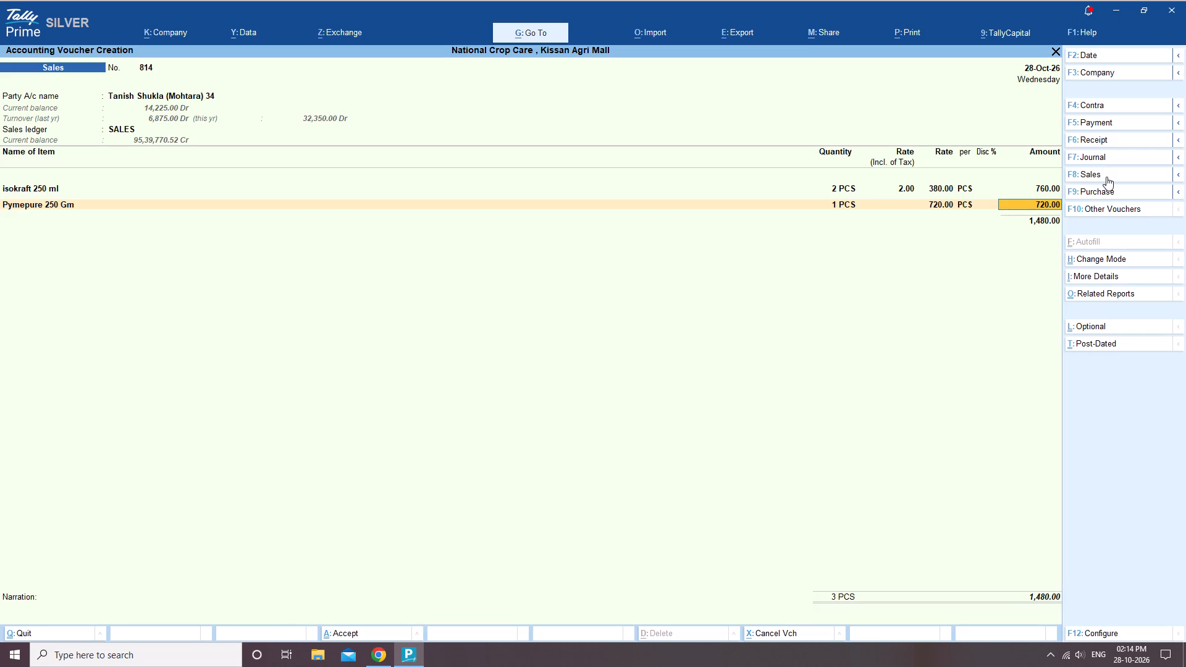
pyautogui.press('Return')
pyautogui.press('Return')
pyautogui.press('Return')
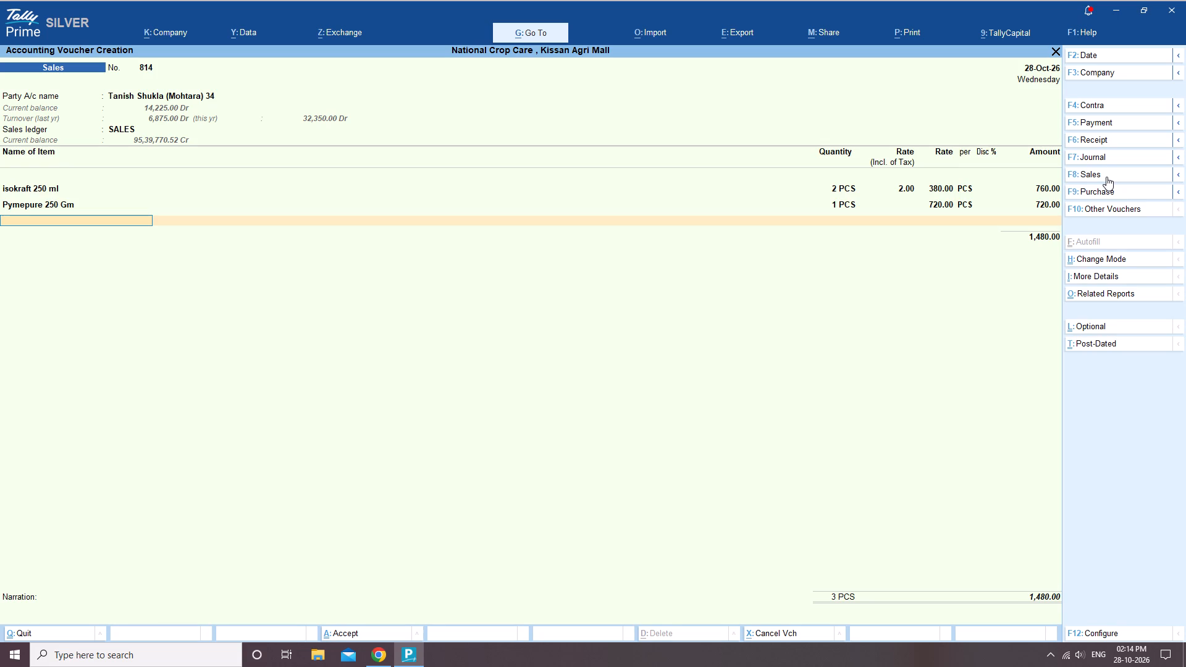
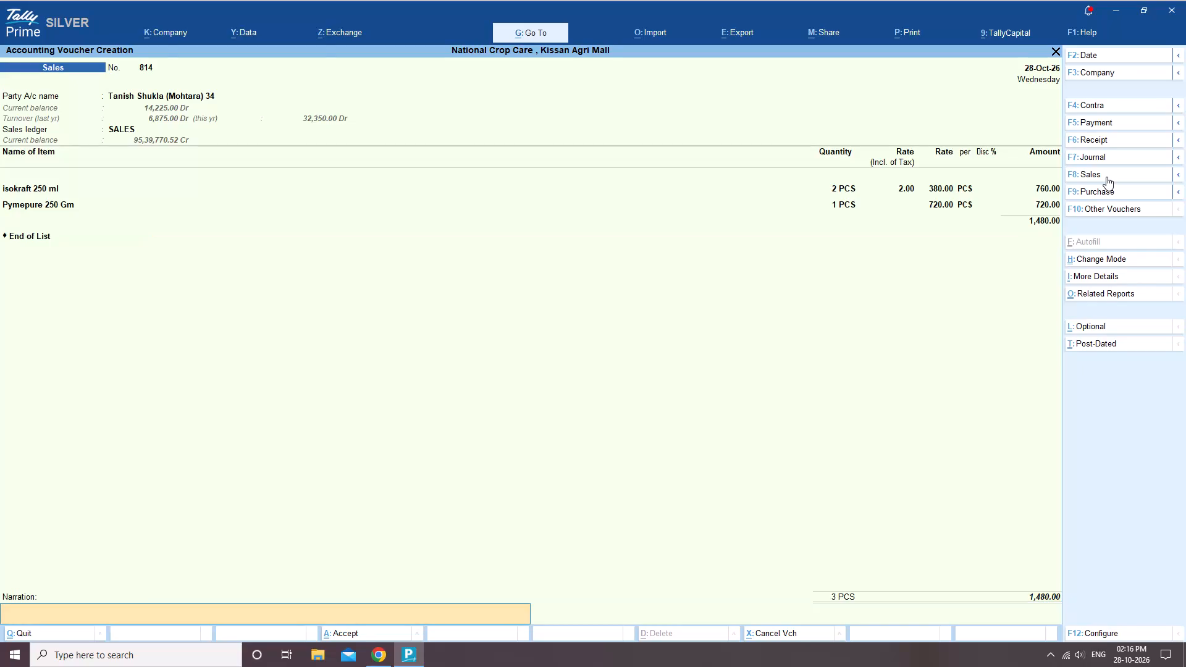
# Leave the narration blank and save the Mohtara customer's Sales voucher.
pyautogui.press('Return')
pyautogui.press('Return')
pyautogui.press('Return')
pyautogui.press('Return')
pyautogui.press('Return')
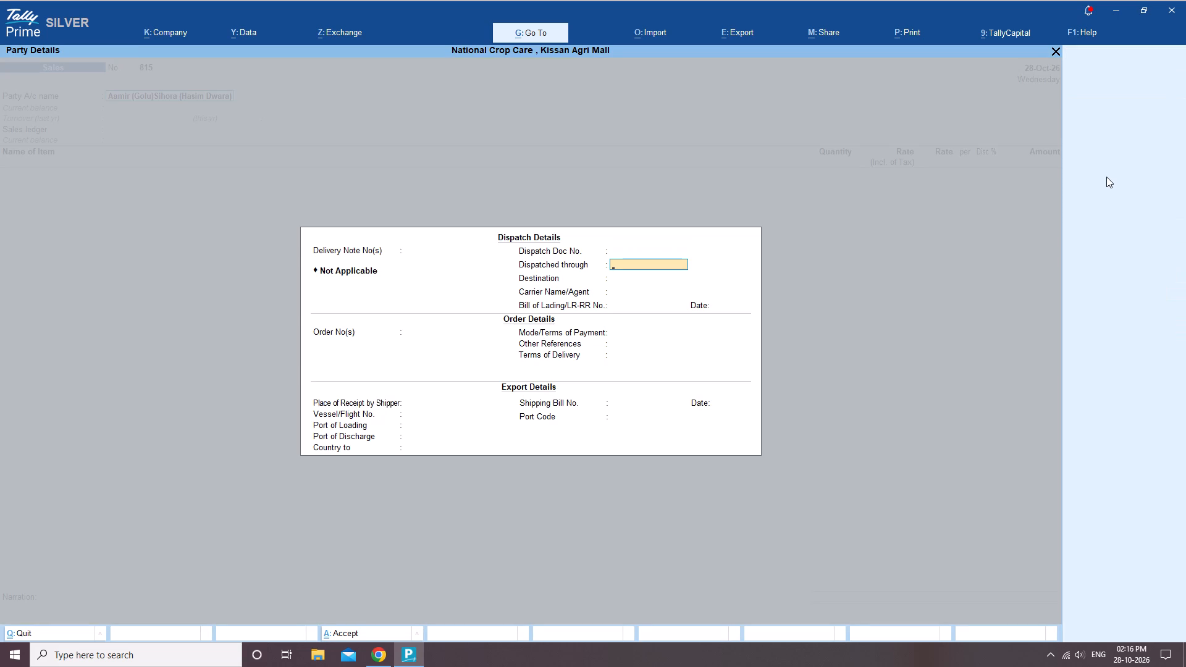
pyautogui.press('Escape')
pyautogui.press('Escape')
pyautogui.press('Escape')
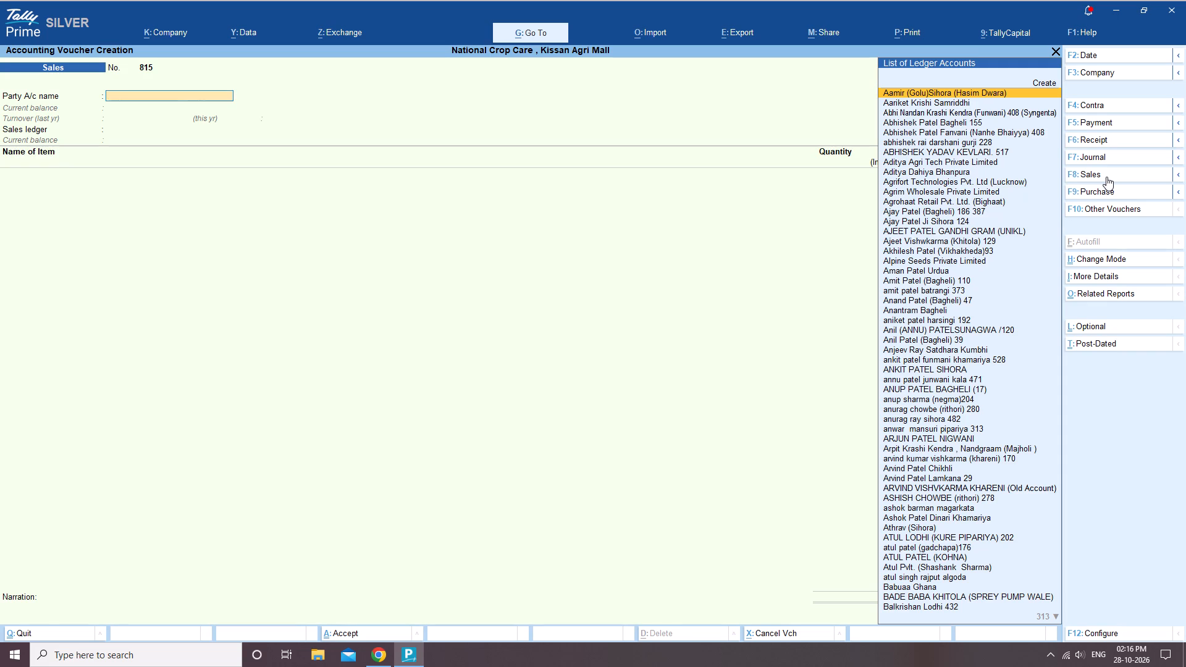
# Quit voucher creation without entering another sale and open the Day Book.
pyautogui.press('Escape')
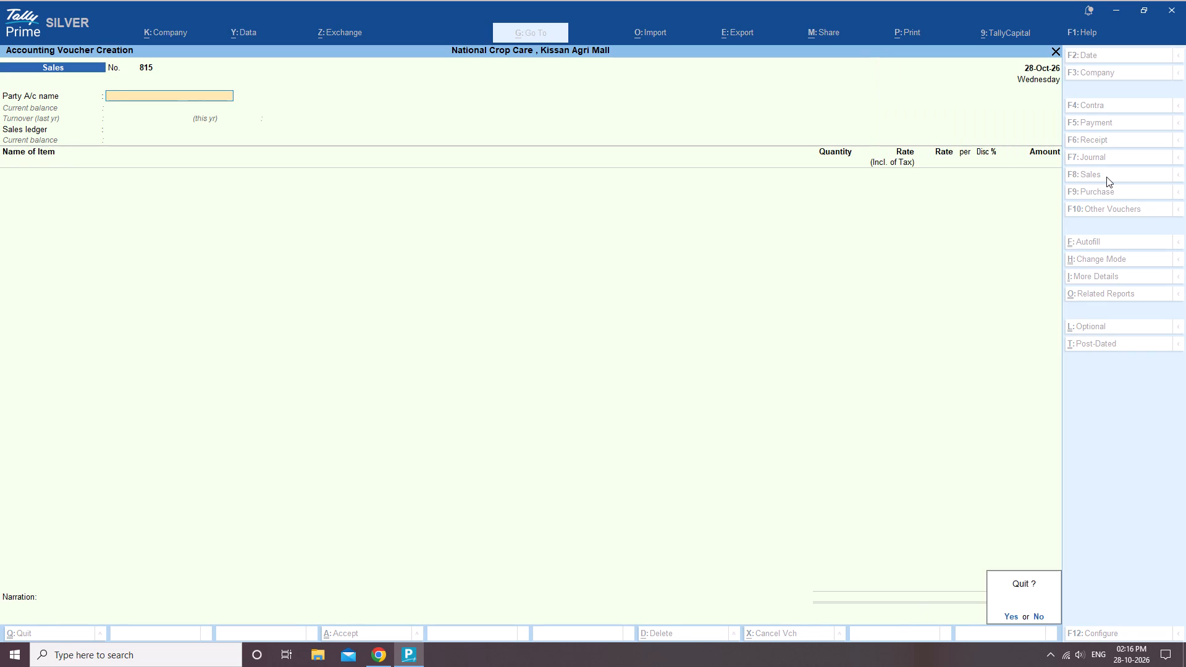
pyautogui.press('Escape')
pyautogui.press('Down')
pyautogui.press('Return')
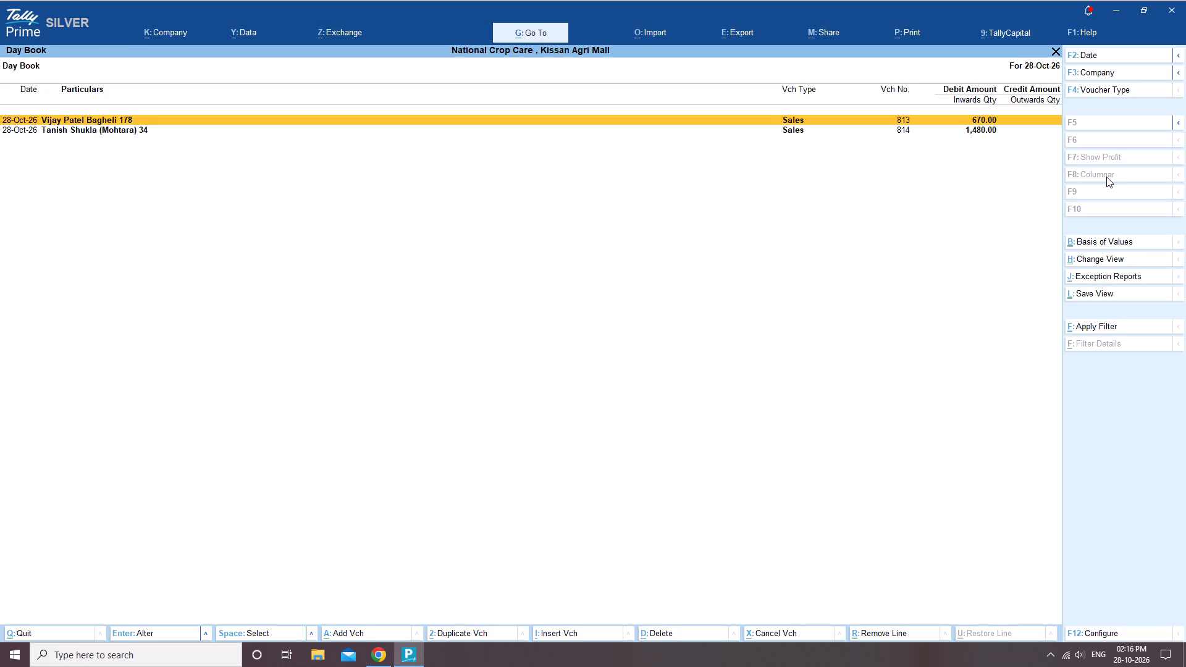